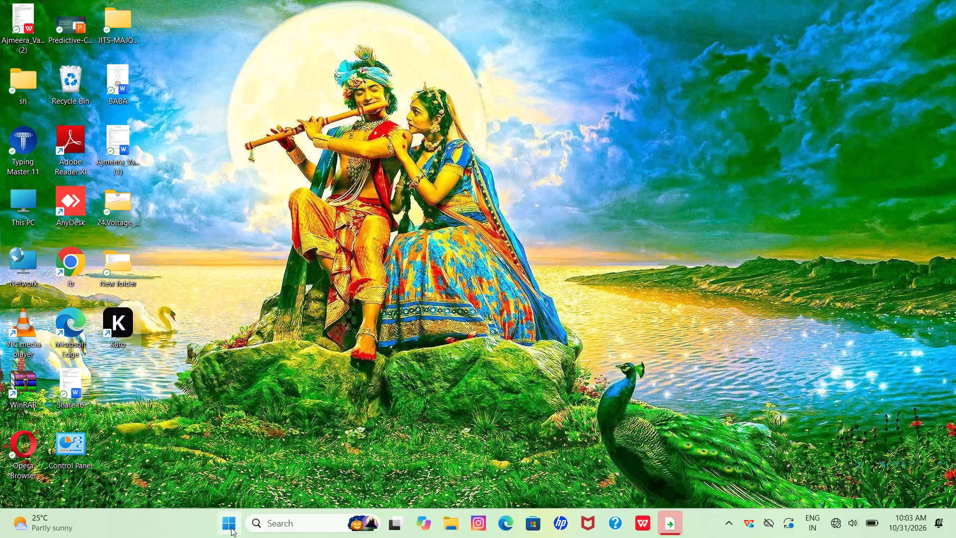
Launch Google Chrome.
left_click(349, 415)
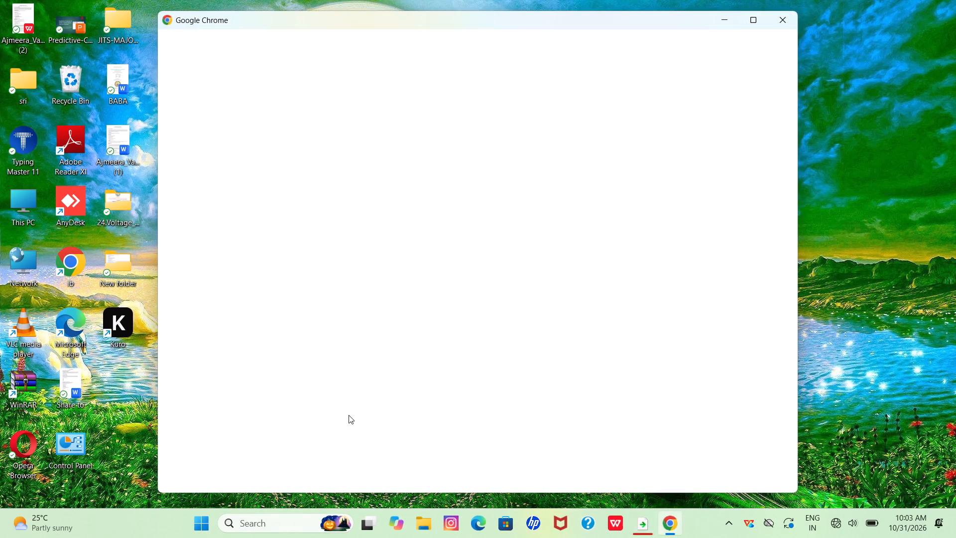
Enter KAR in the Google search box and choose the suggested Gmail message about a shared spreadsheet.
double_click(561, 287)
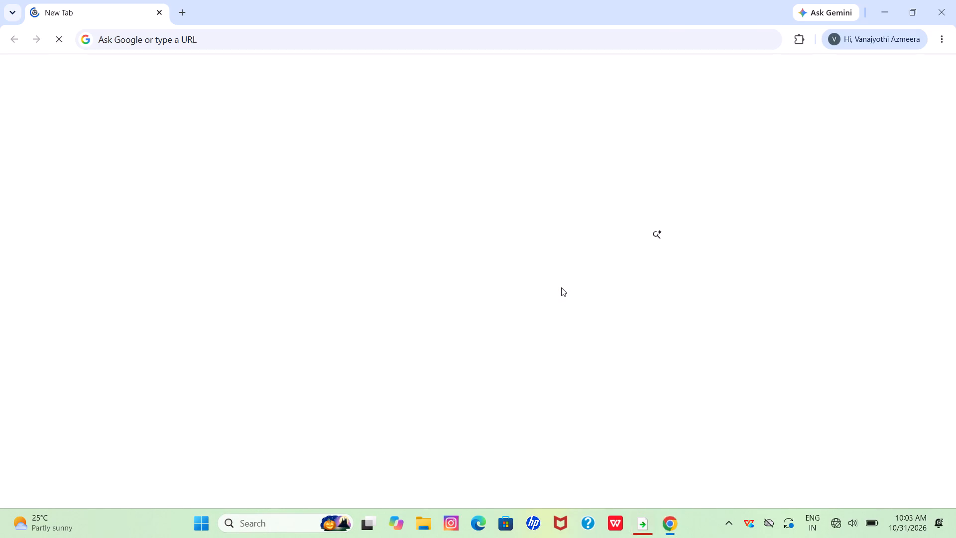
left_click(430, 242)
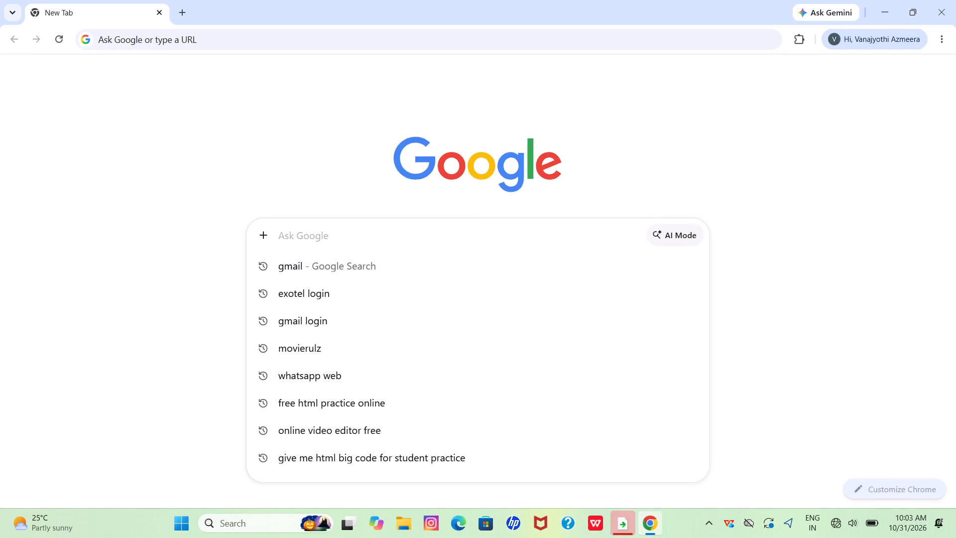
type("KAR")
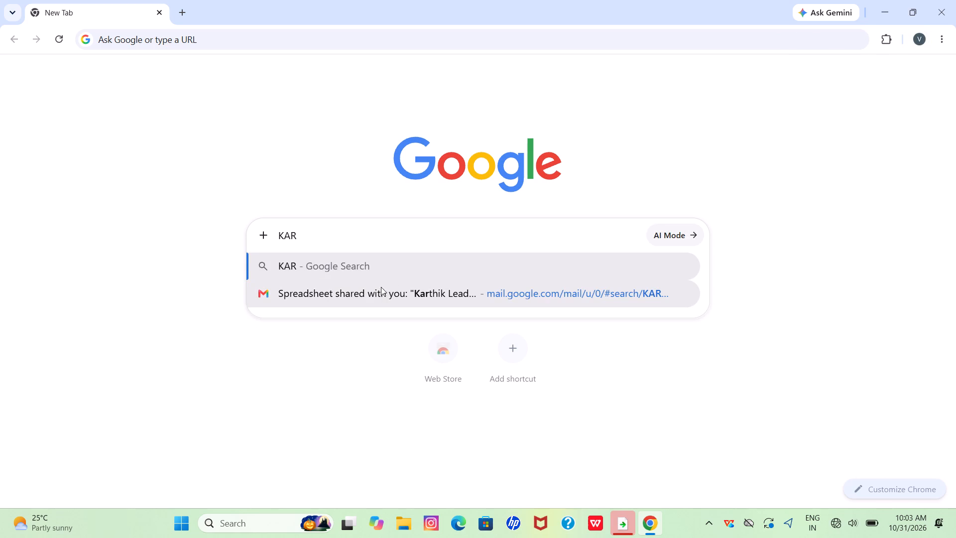
left_click(382, 287)
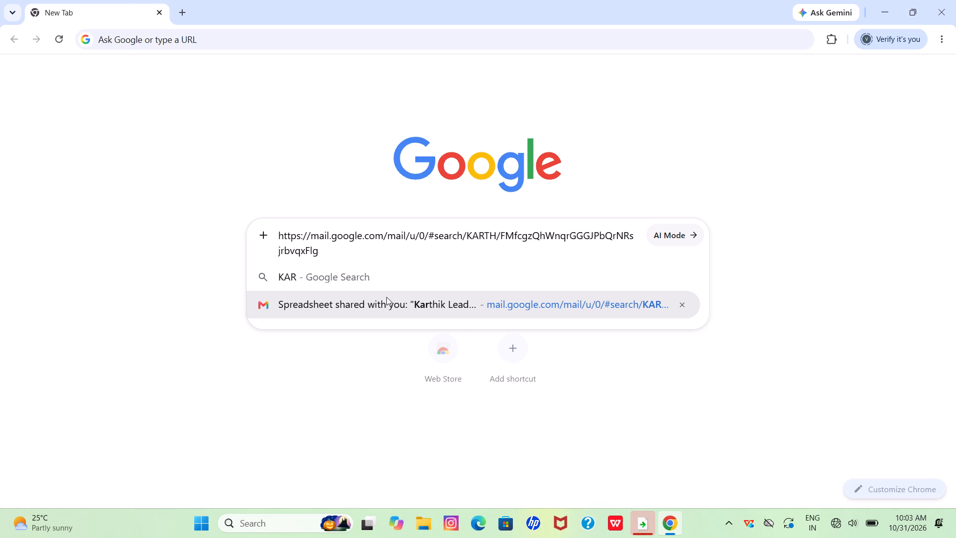
Try to clear the Gmail link from the Google search box.
key("BackSpace")
key("BackSpace")
key("BackSpace")
key("BackSpace")
key("BackSpace")
key("BackSpace")
key("BackSpace")
key("BackSpace")
key("BackSpace")
key("BackSpace")
key("BackSpace")
key("BackSpace")
key("BackSpace")
key("BackSpace")
key("BackSpace")
key("BackSpace")
key("BackSpace")
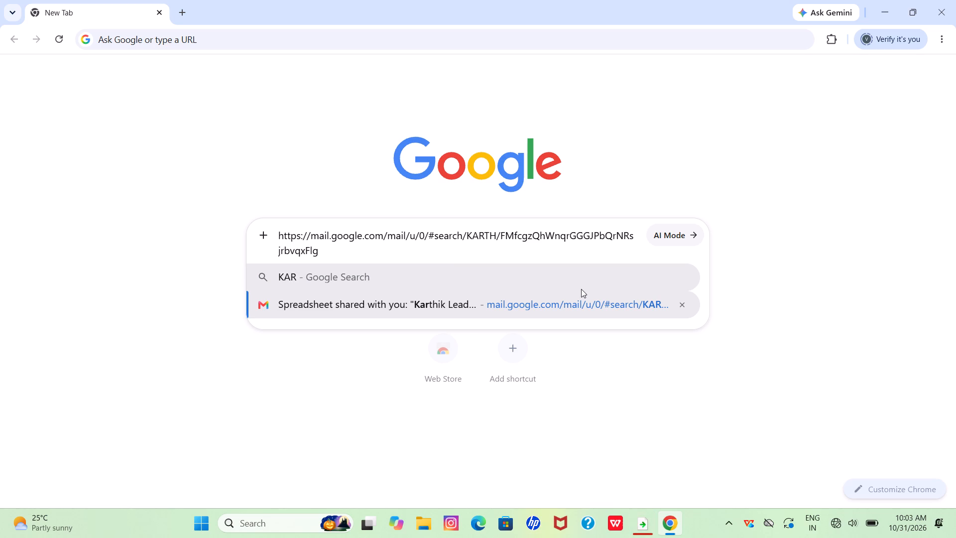
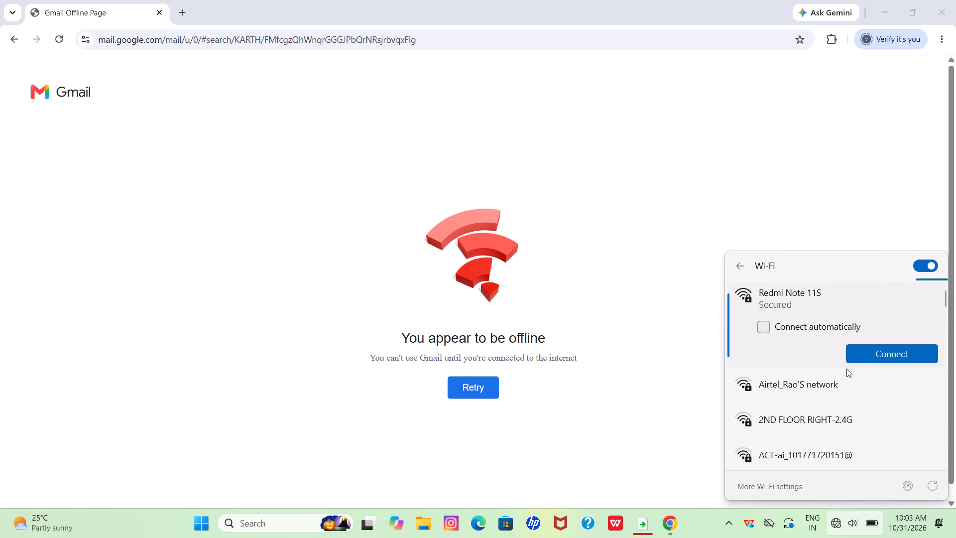
Connect the computer to the Redmi Note 11S Wi-Fi network and return to the quick settings overview.
left_click(864, 361)
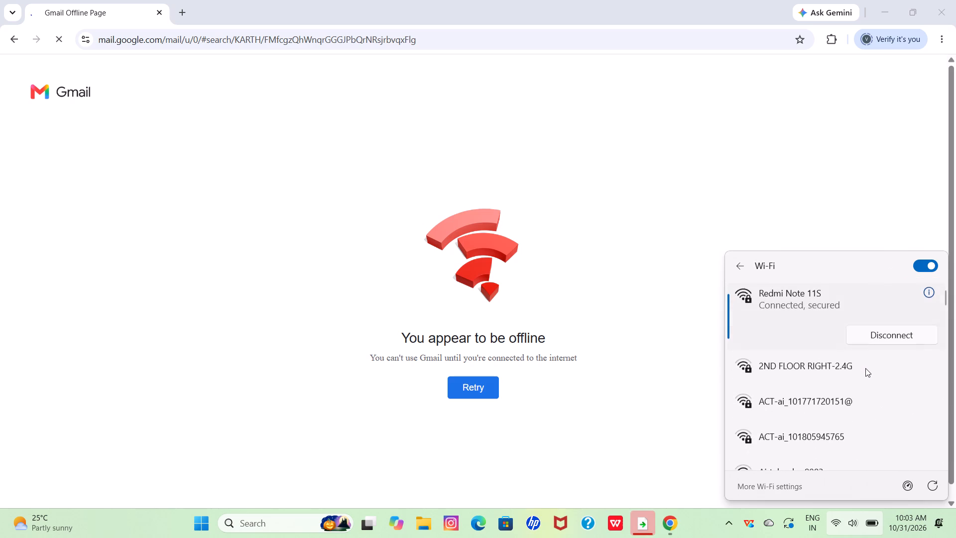
left_click(735, 268)
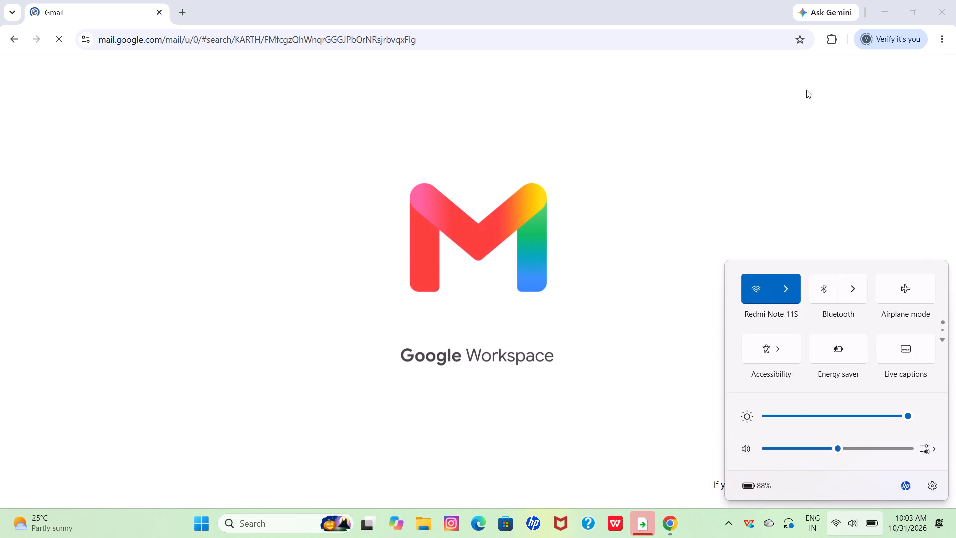
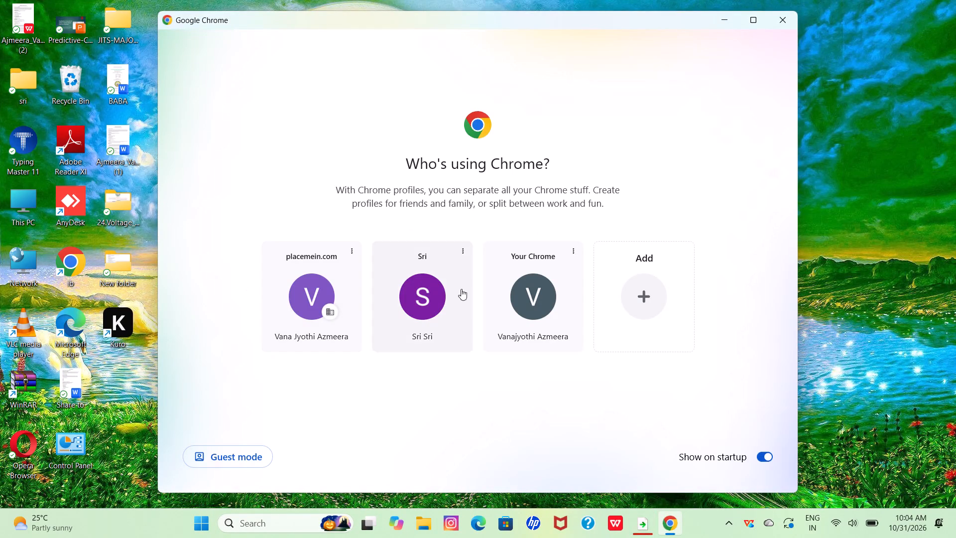
Open the browser with the profile labelled "Your Chrome".
left_click(521, 313)
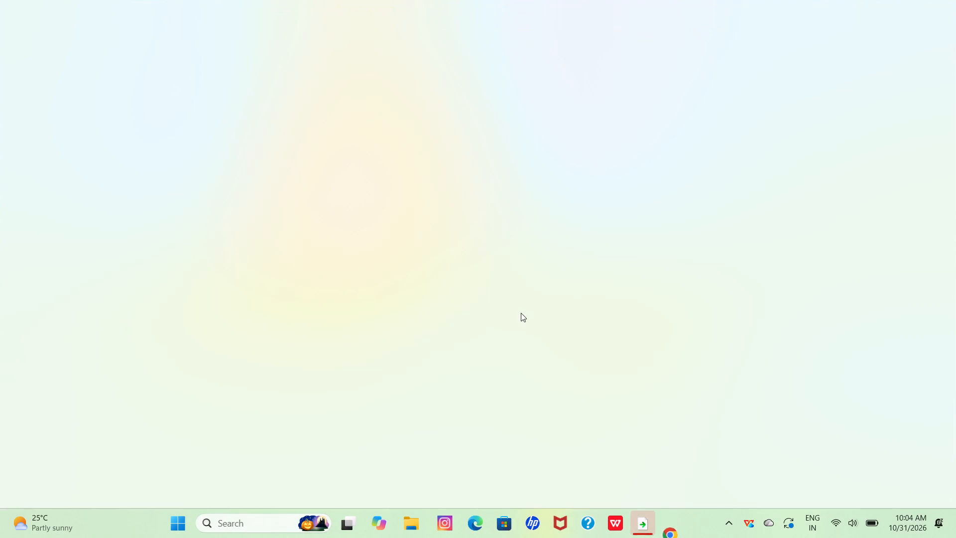
Open the Google search suggestions on the new tab page.
left_click(333, 227)
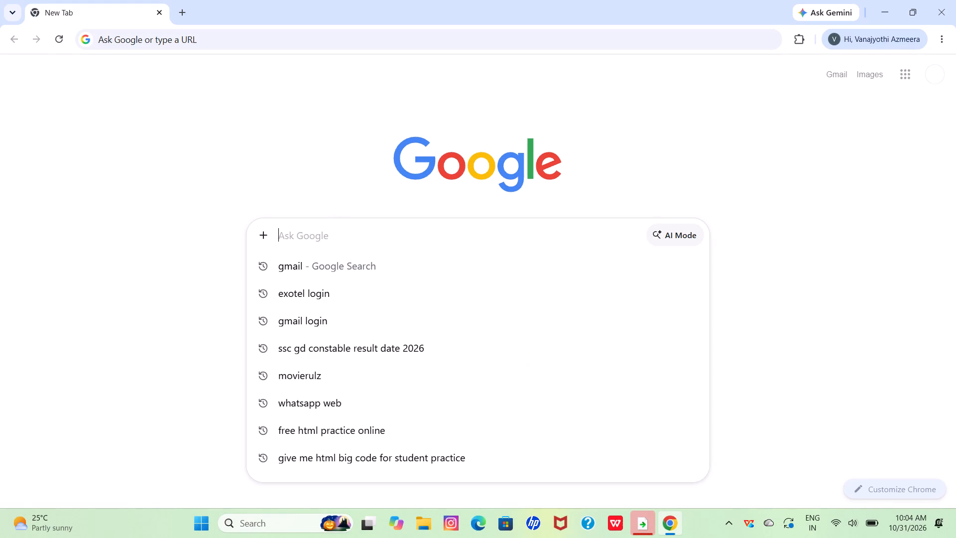
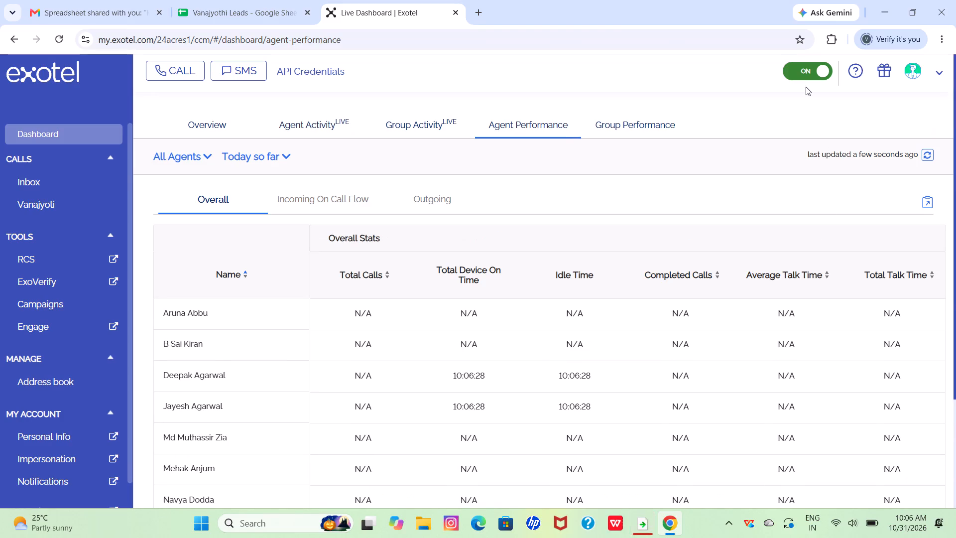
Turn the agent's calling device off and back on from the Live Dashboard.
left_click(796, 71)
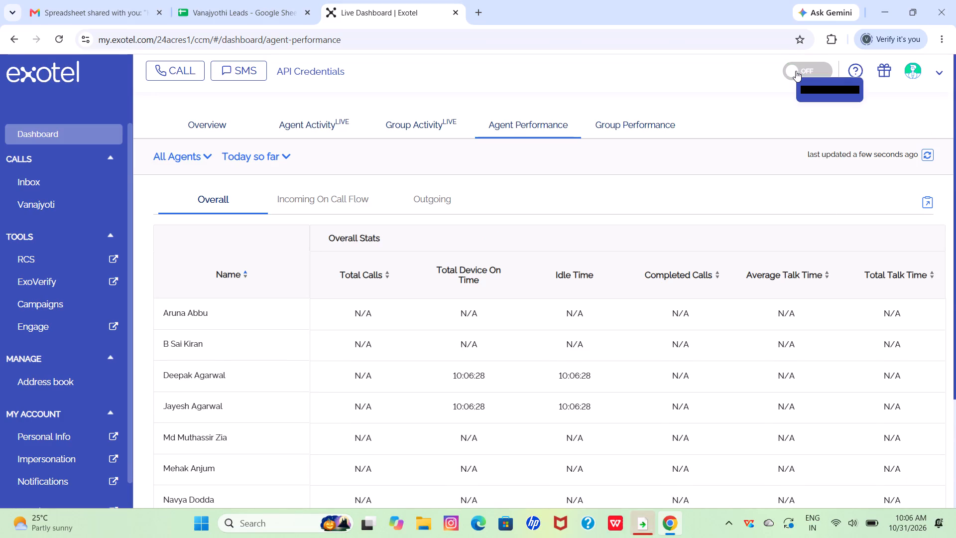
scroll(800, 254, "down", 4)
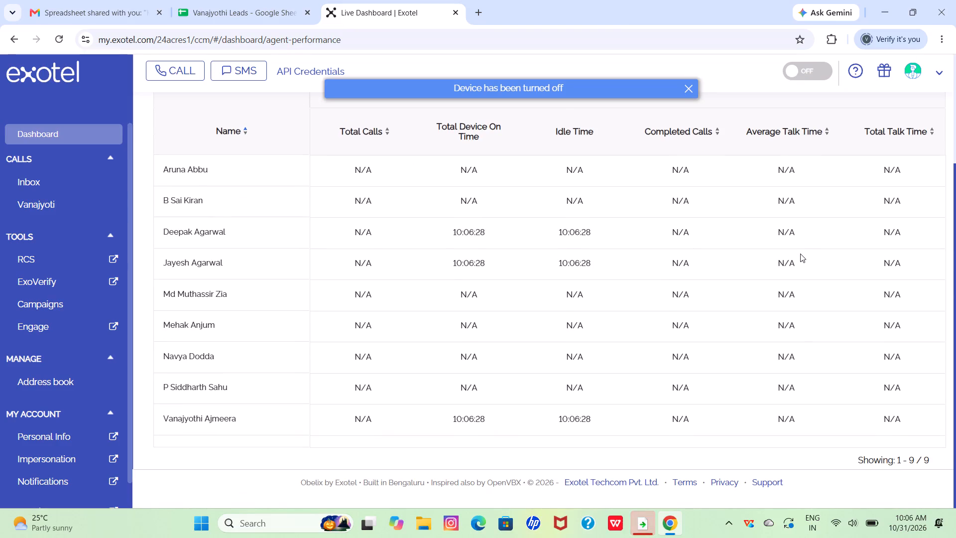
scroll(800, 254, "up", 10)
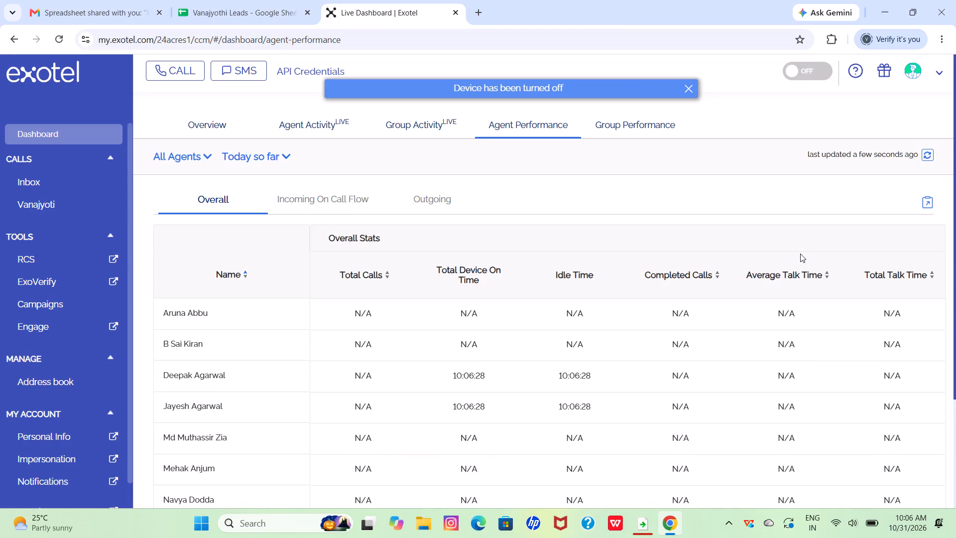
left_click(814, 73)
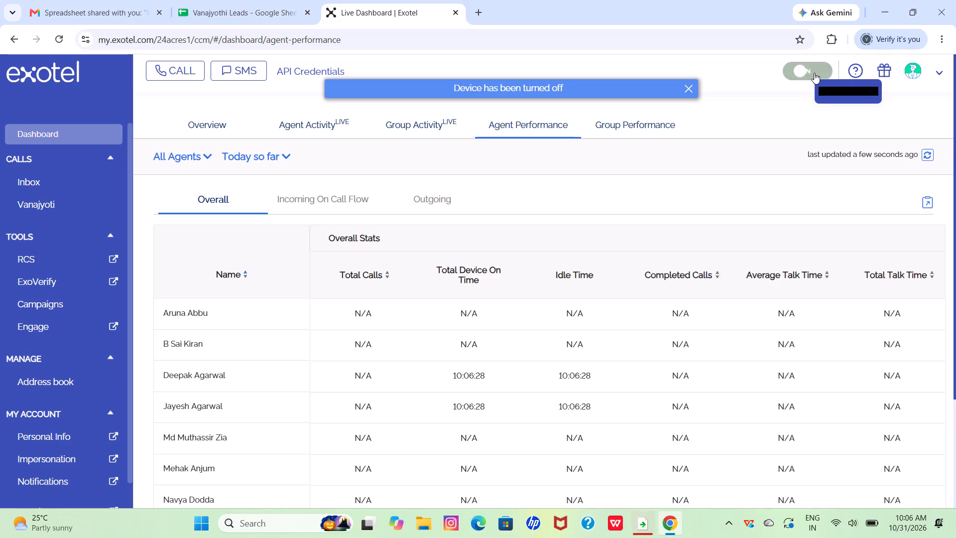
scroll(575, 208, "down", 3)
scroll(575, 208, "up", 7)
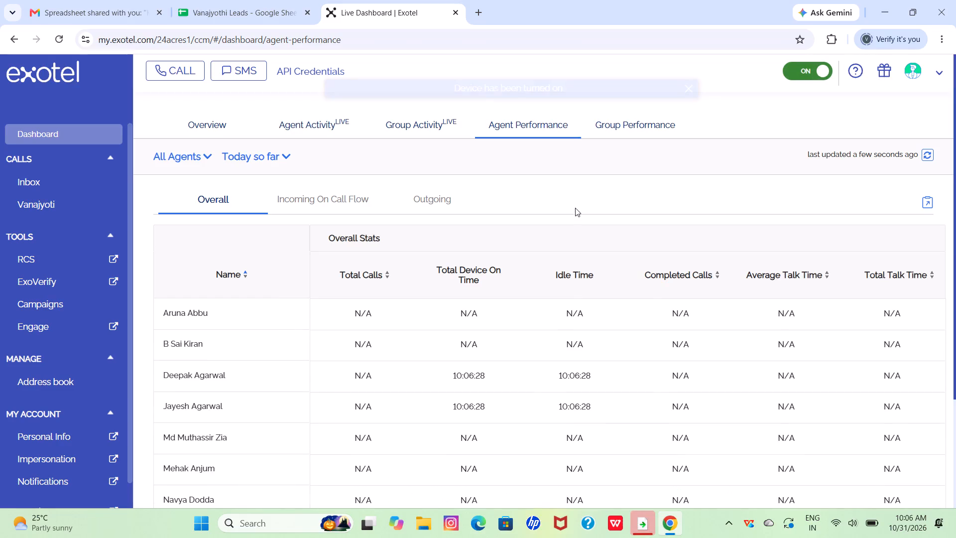
Open the Inbox page in the Calls section of Exotel.
left_click(68, 171)
left_click(65, 186)
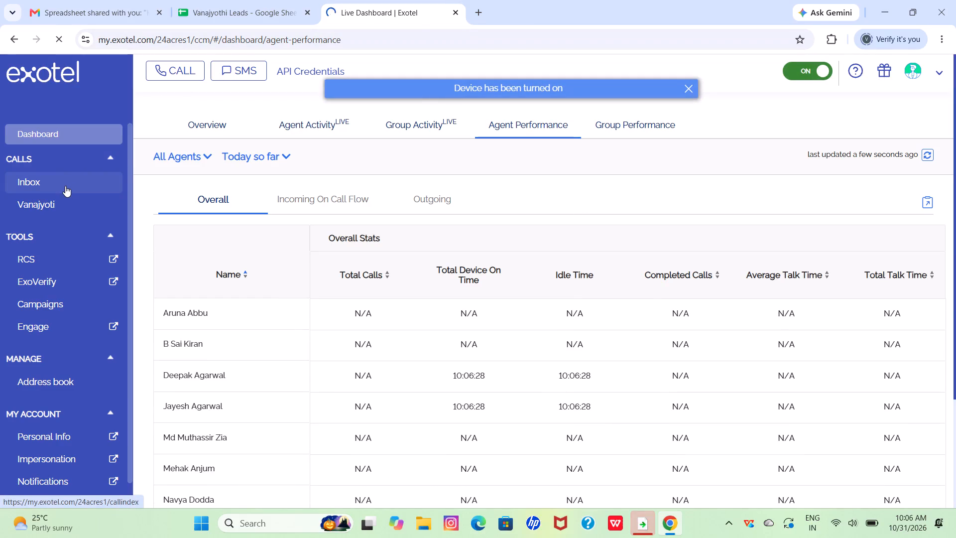
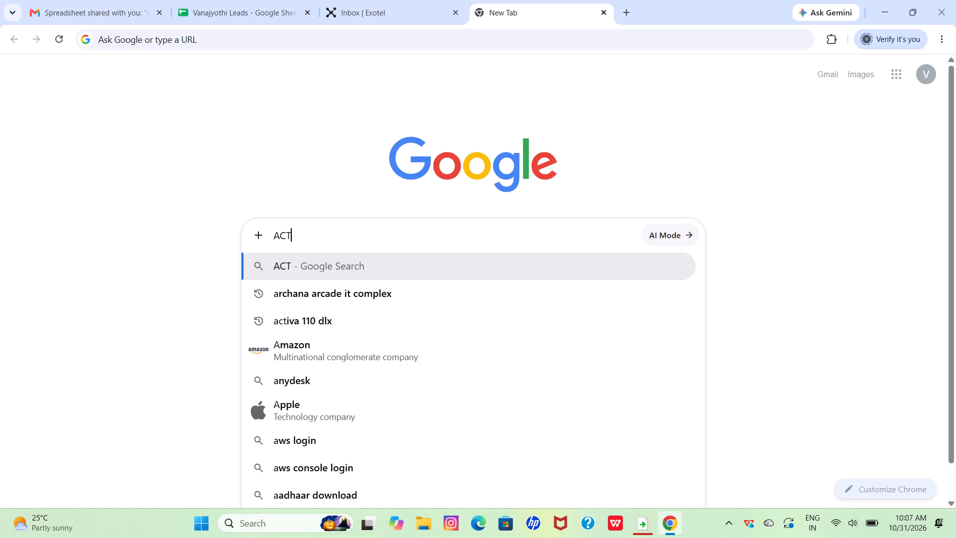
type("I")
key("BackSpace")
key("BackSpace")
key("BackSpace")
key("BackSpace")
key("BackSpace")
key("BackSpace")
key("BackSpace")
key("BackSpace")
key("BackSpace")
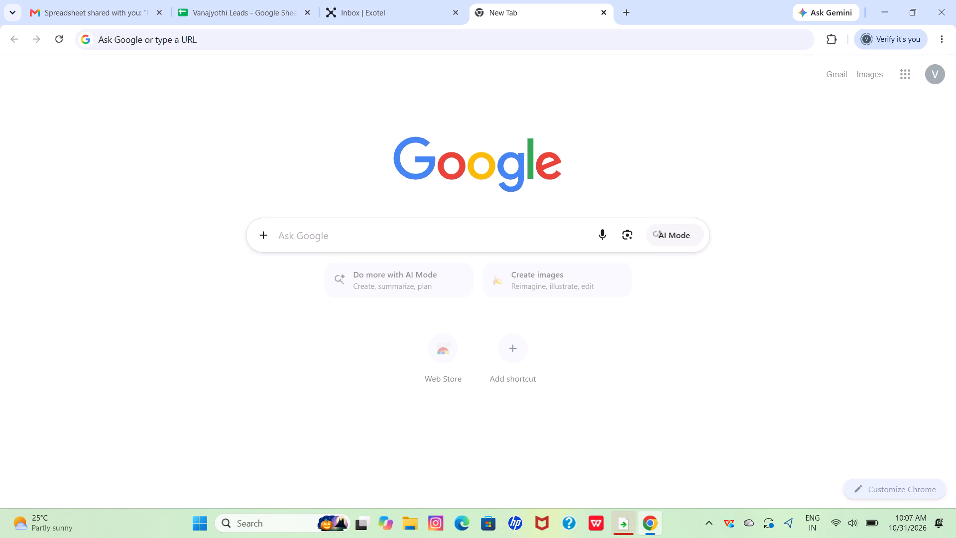
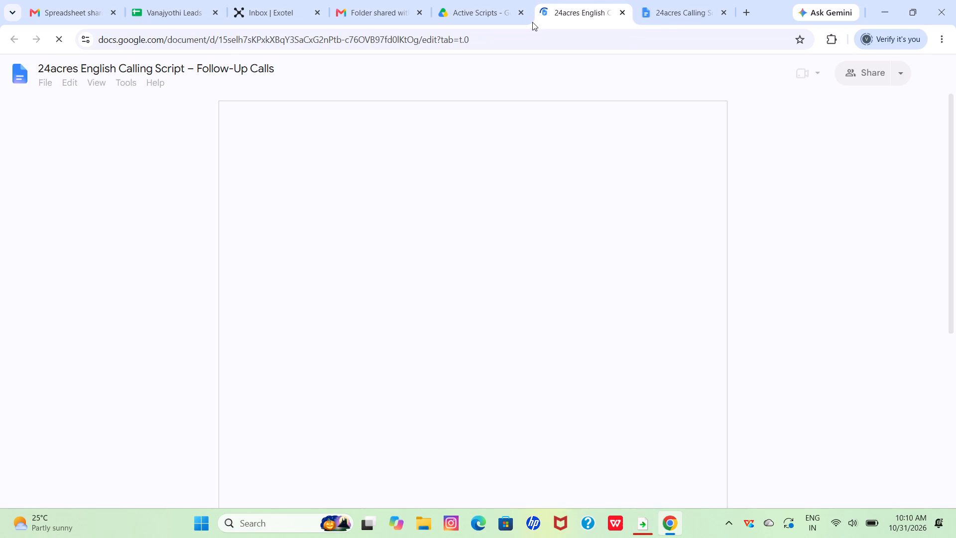
Close the Active Scripts folder page from Google Drive, keeping the two 24acres calling script documents open.
left_click(522, 13)
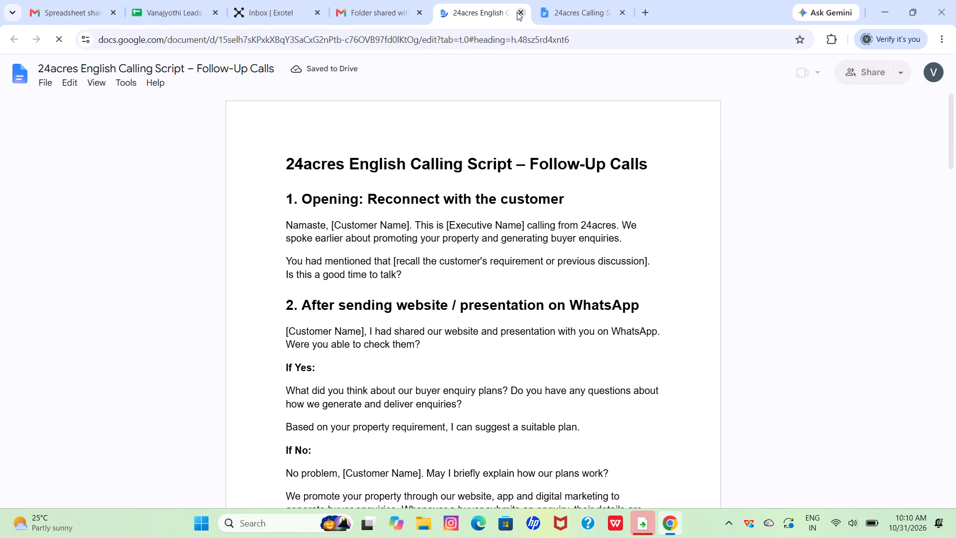
Close the browser tab holding the shared-folder email.
left_click(419, 16)
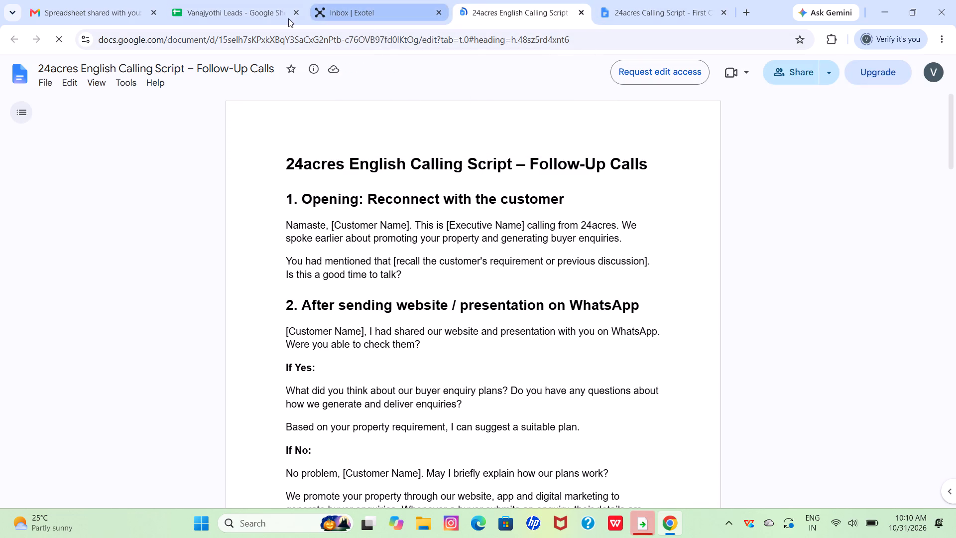
In the leads spreadsheet, add a filter to the Leads sheet and limit the Status column to Call Back.
left_click(242, 11)
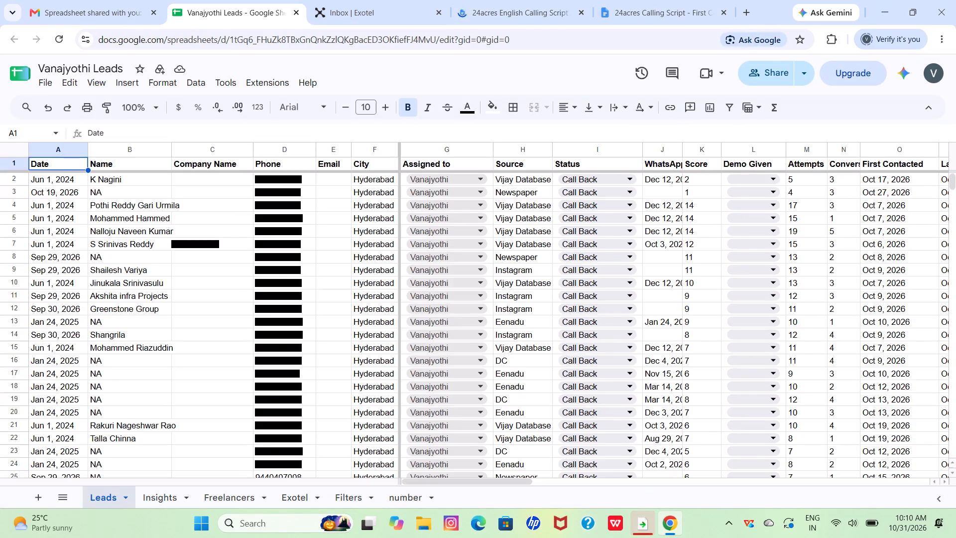
left_click(723, 111)
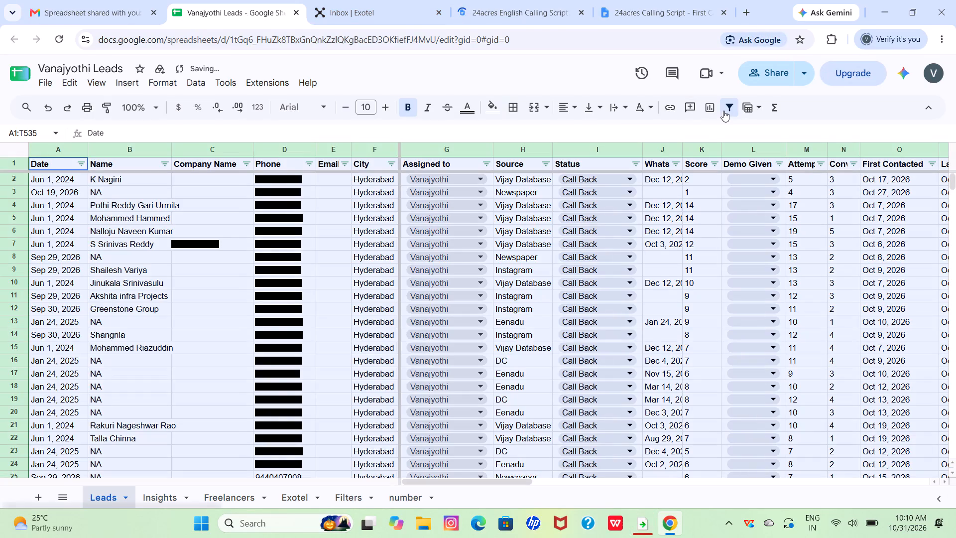
left_click(635, 167)
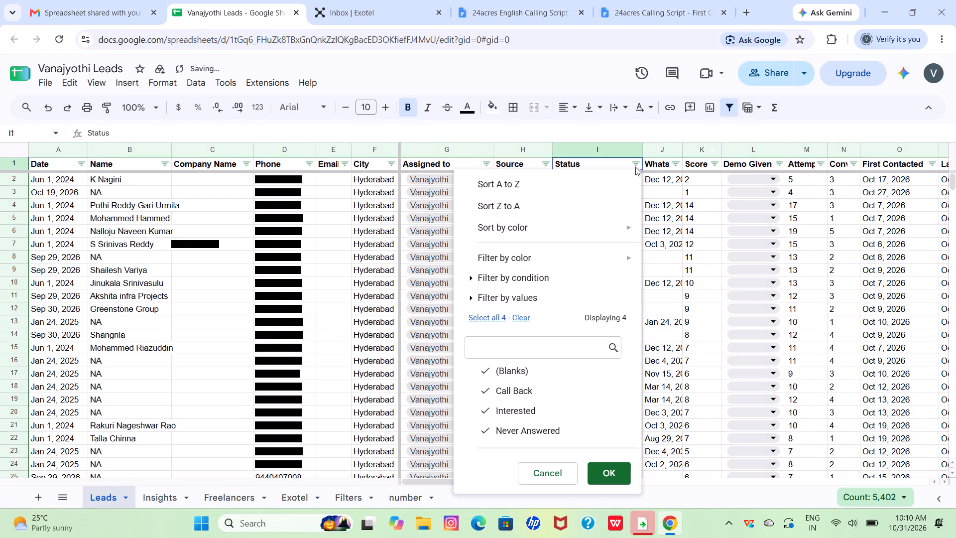
left_click(520, 313)
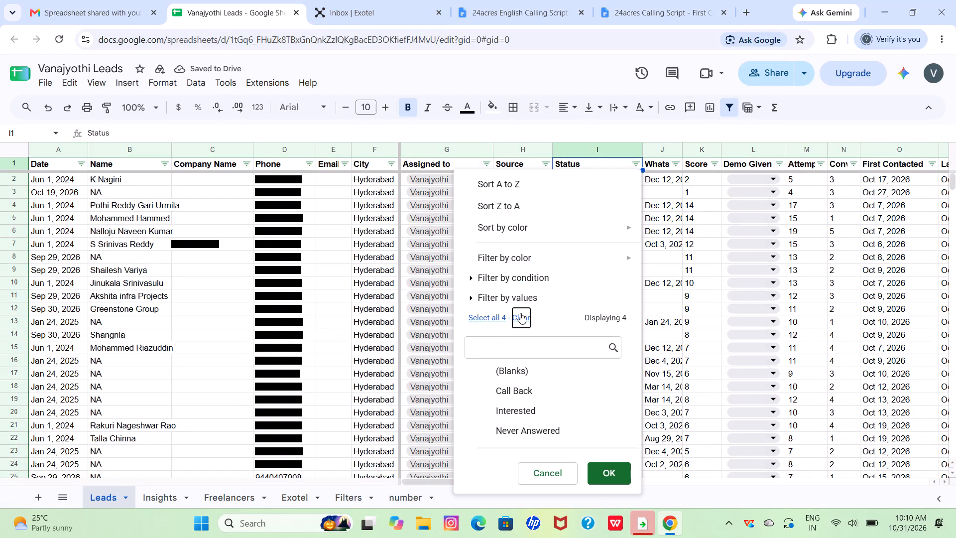
left_click(502, 391)
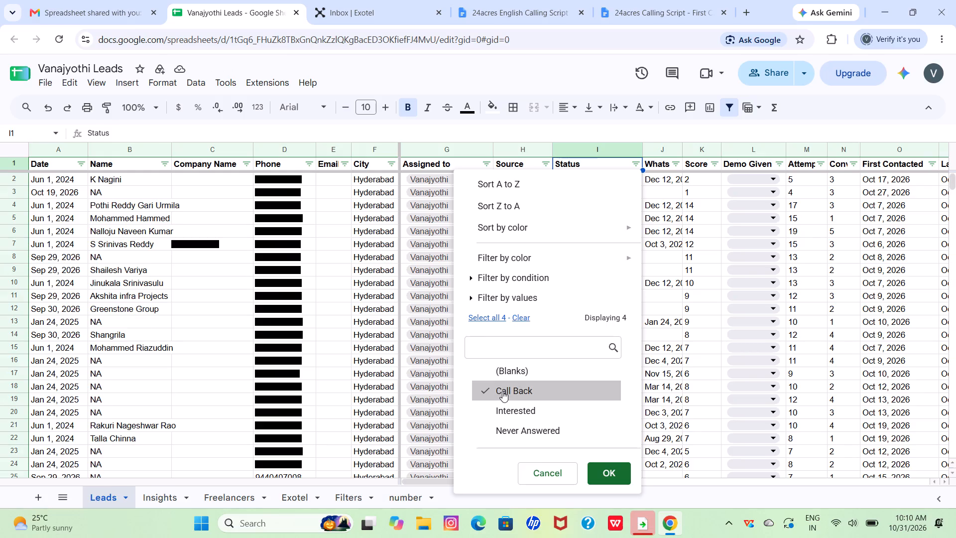
left_click(612, 469)
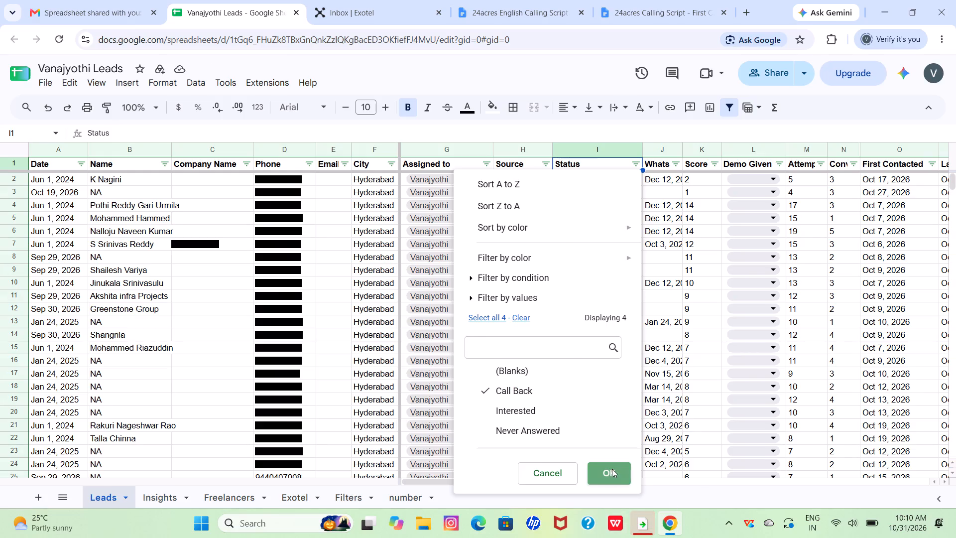
Reopen the Status column's filter and deselect all of its values.
left_click(635, 160)
left_click(526, 321)
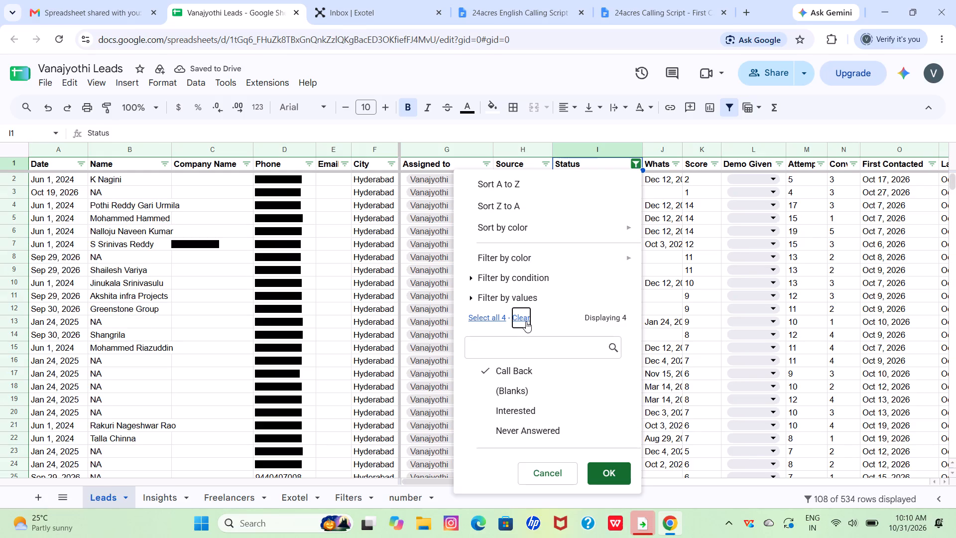
left_click(526, 321)
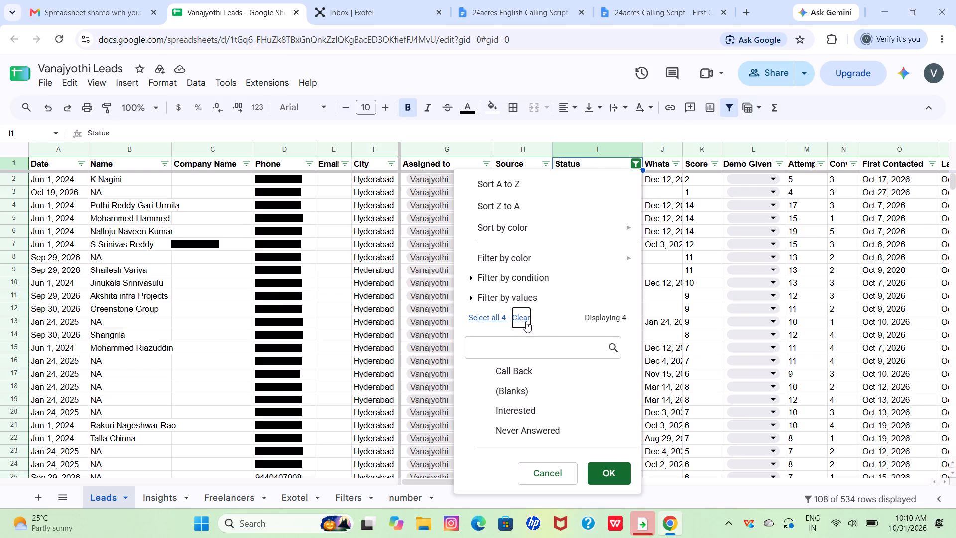
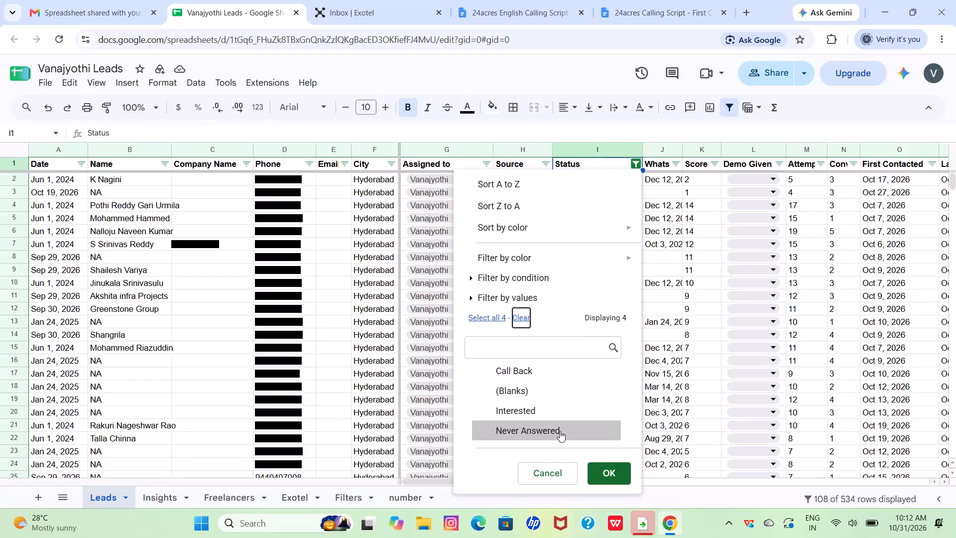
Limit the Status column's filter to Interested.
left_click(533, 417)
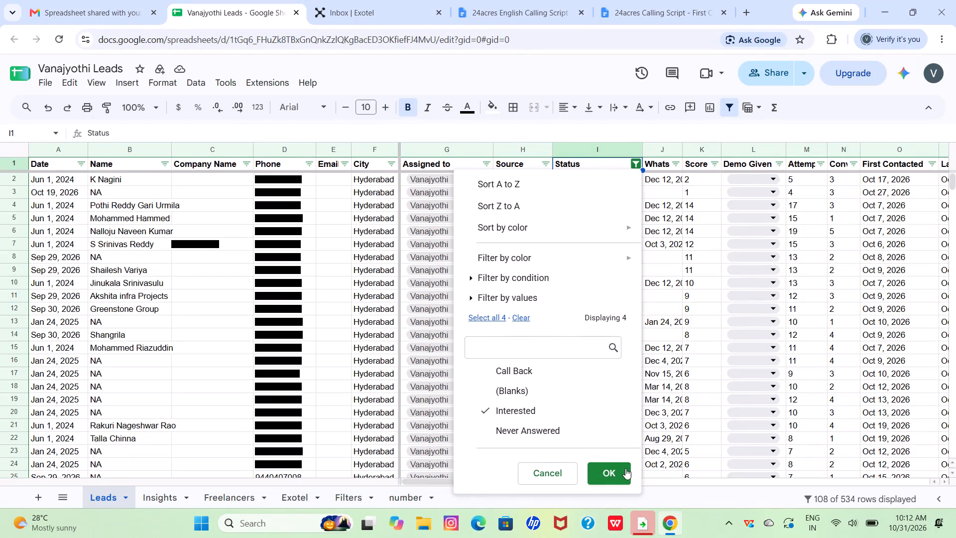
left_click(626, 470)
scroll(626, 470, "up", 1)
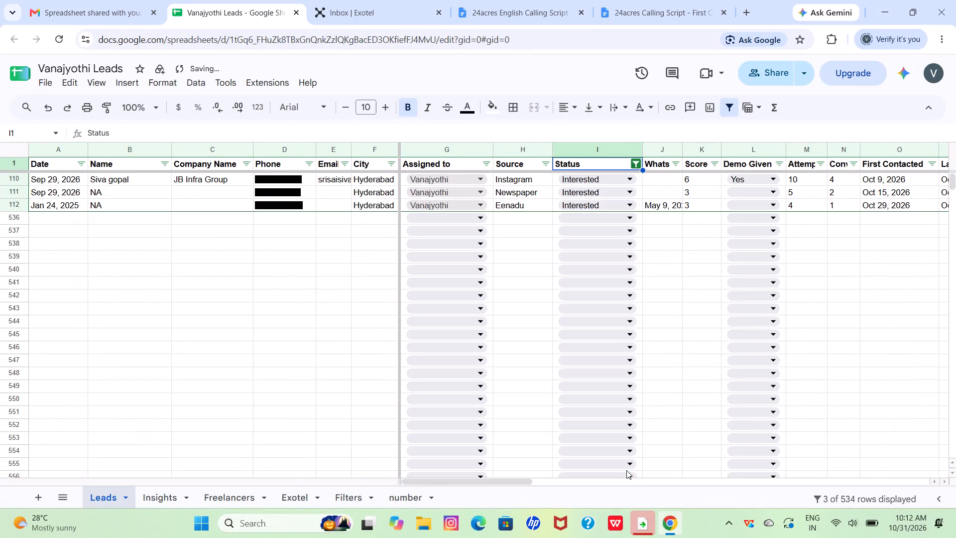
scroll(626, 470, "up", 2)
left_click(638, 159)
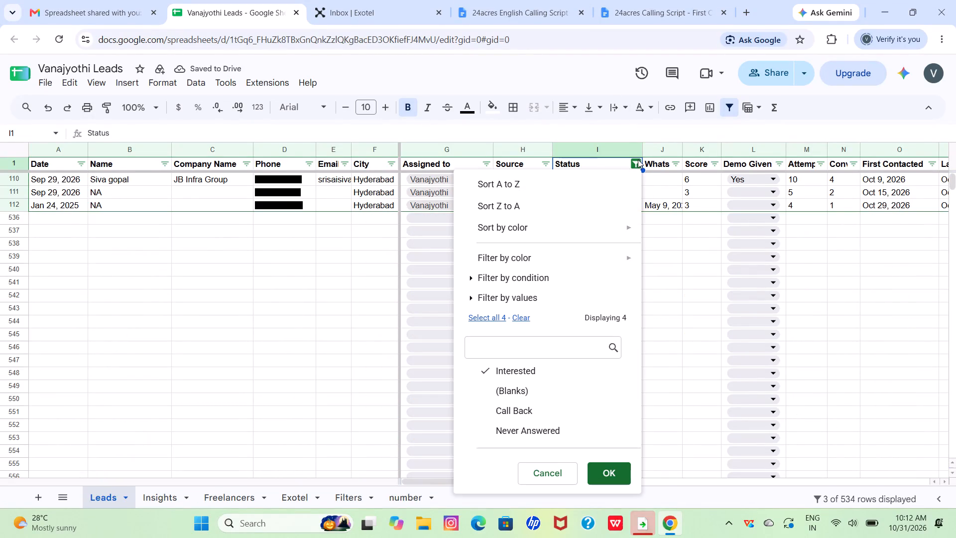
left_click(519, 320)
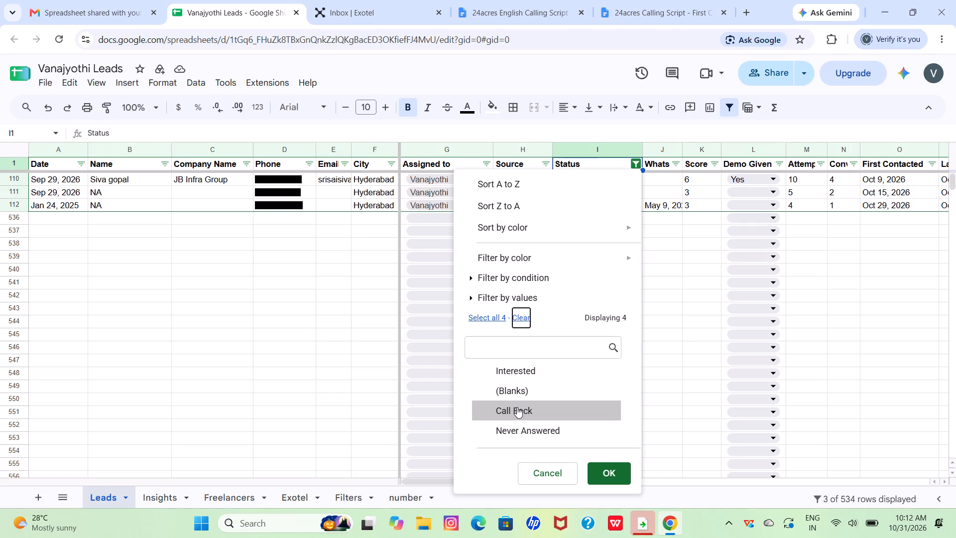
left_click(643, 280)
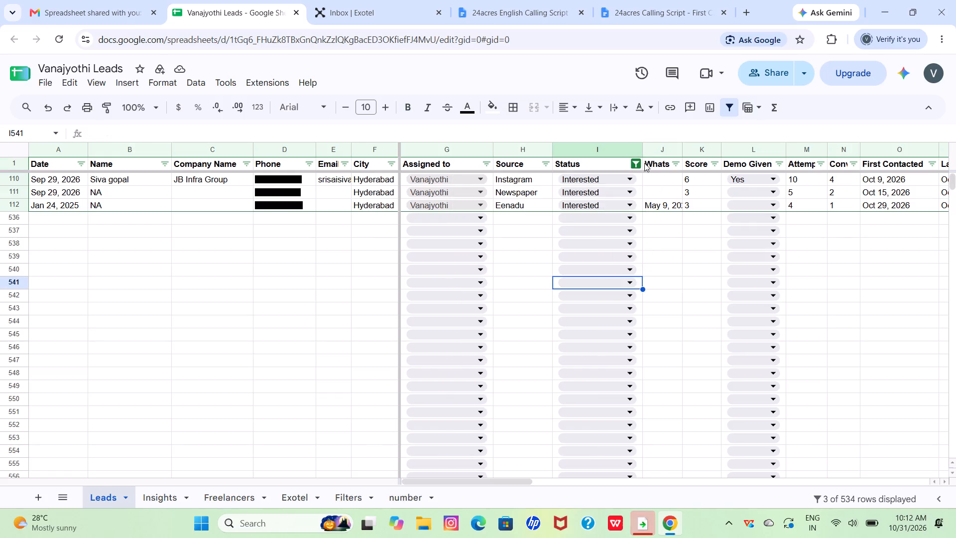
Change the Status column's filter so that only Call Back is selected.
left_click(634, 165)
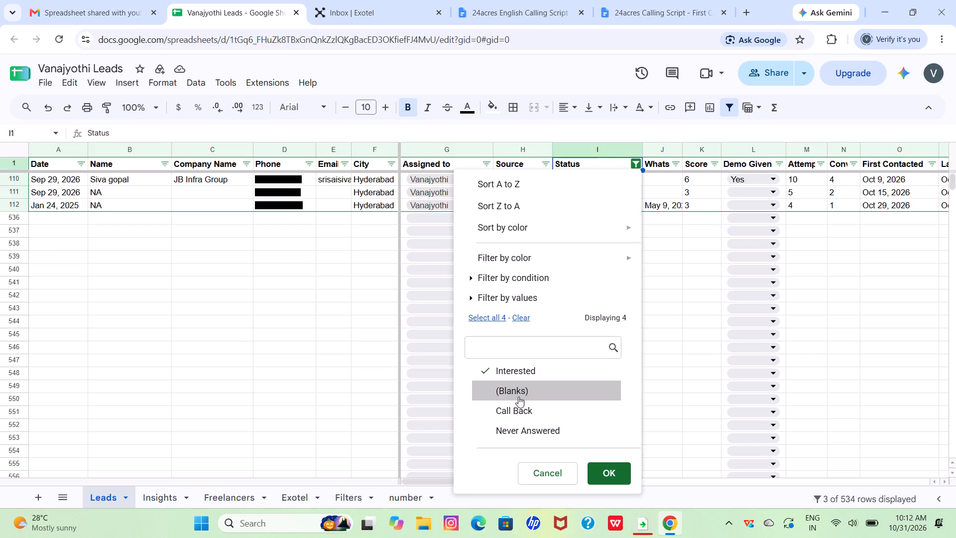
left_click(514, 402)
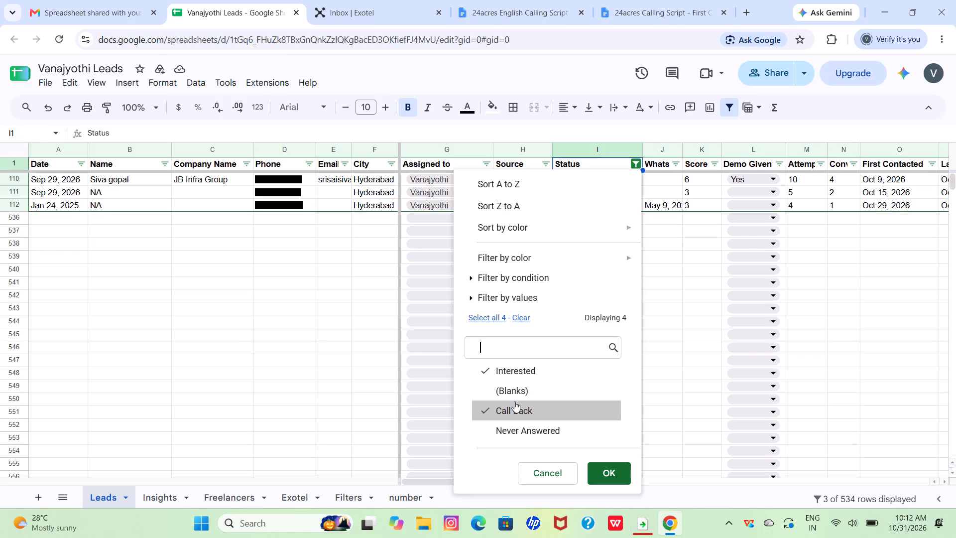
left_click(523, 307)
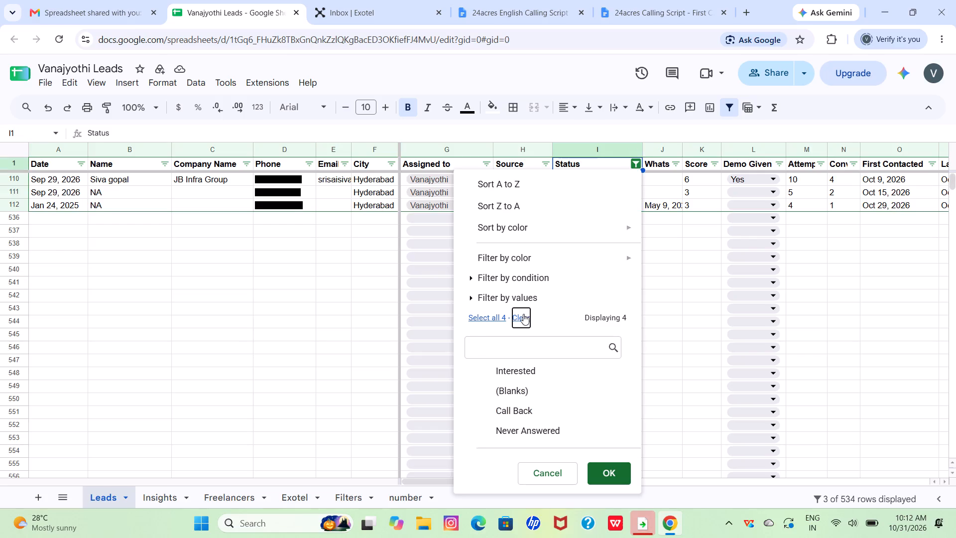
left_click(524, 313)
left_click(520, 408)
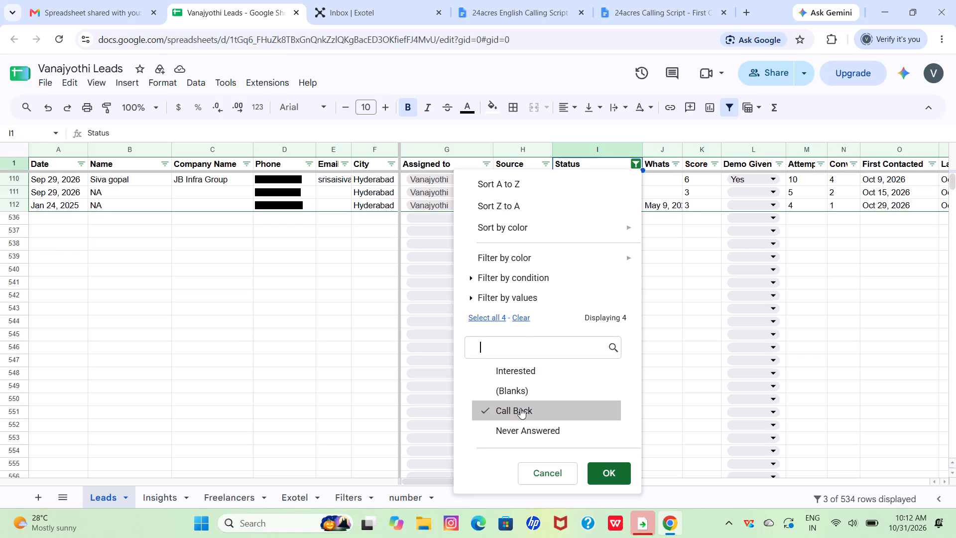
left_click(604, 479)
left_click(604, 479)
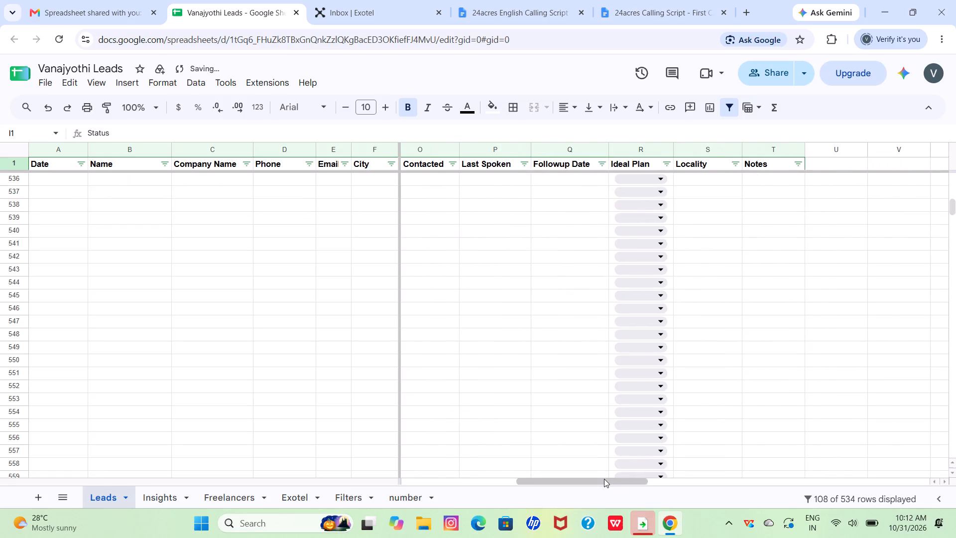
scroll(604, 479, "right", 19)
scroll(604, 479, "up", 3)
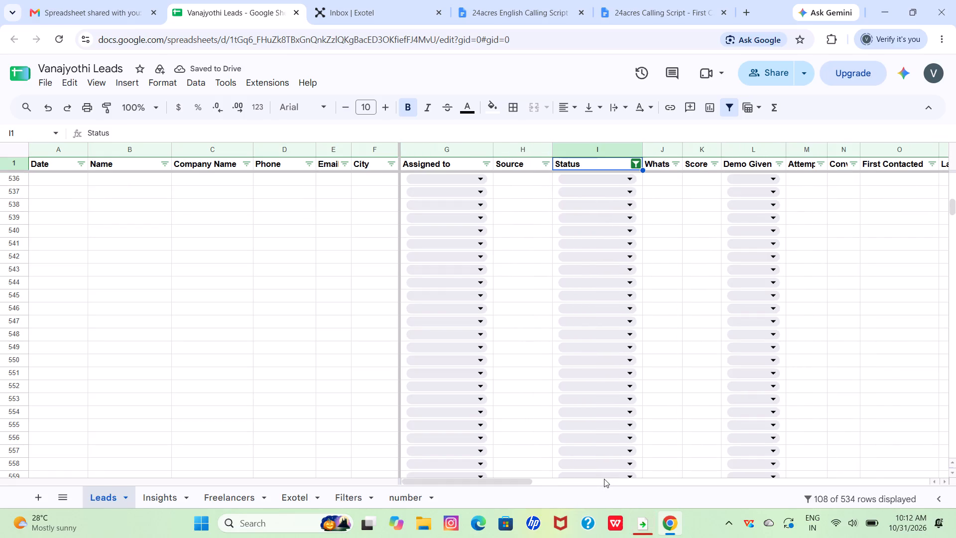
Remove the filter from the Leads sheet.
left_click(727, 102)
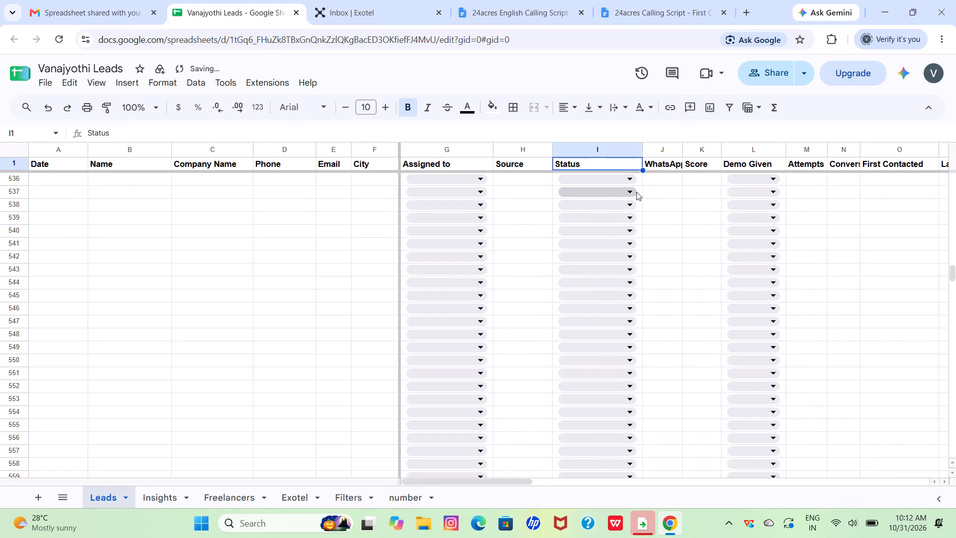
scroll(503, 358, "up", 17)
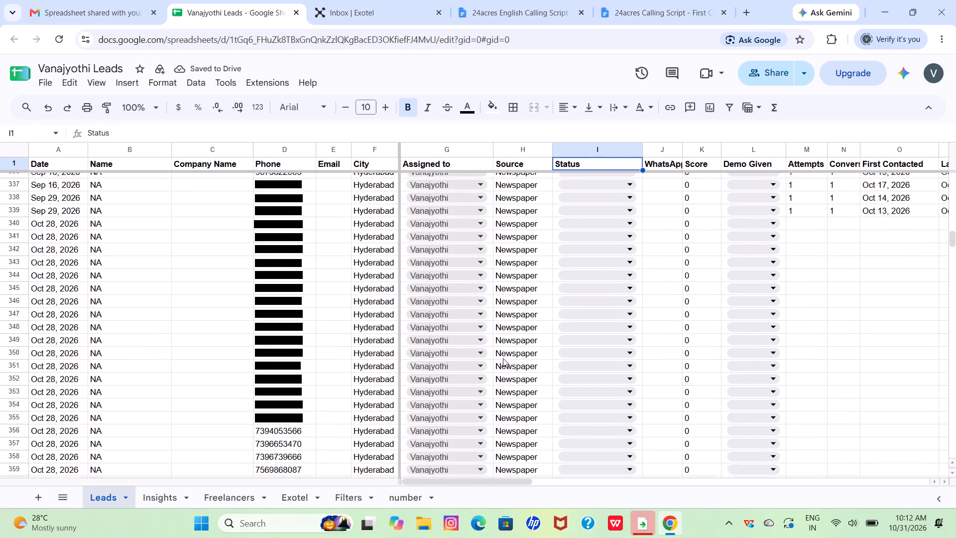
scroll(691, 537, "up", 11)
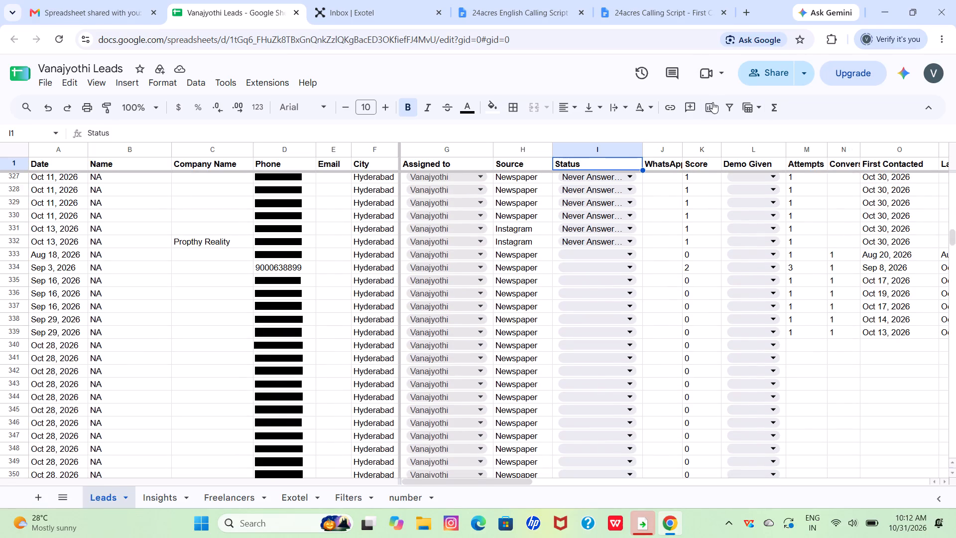
Add a filter to the Leads sheet again and limit the Status column to Call Back.
left_click(729, 109)
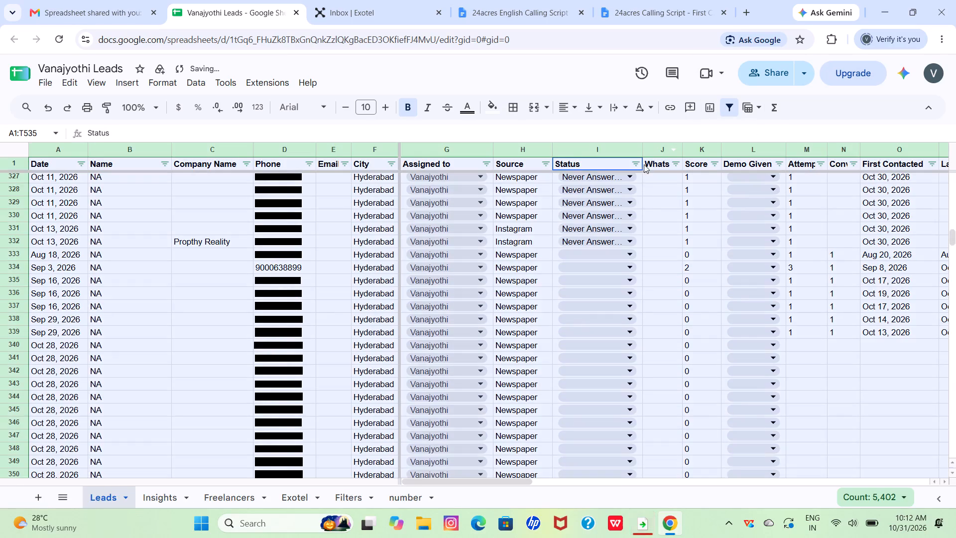
left_click(638, 164)
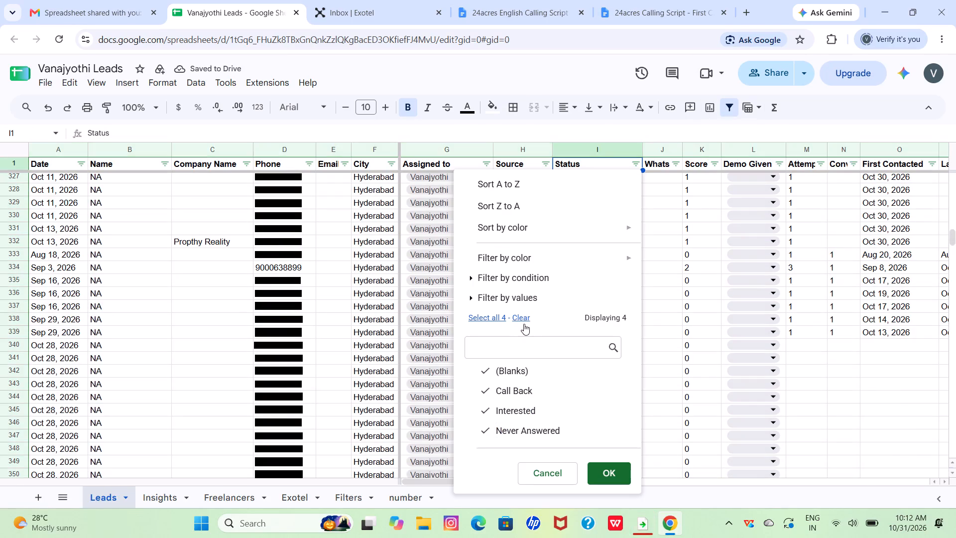
left_click(524, 324)
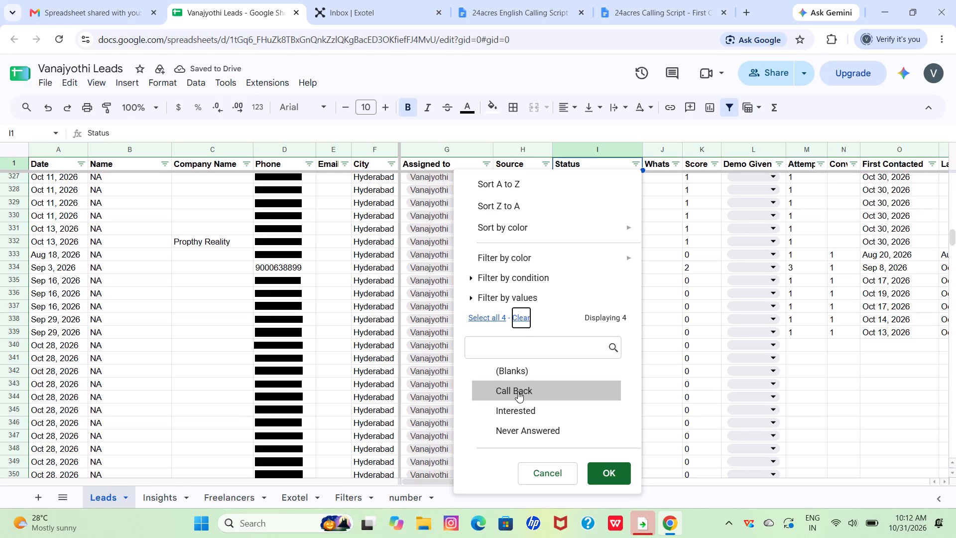
left_click(518, 392)
left_click(603, 470)
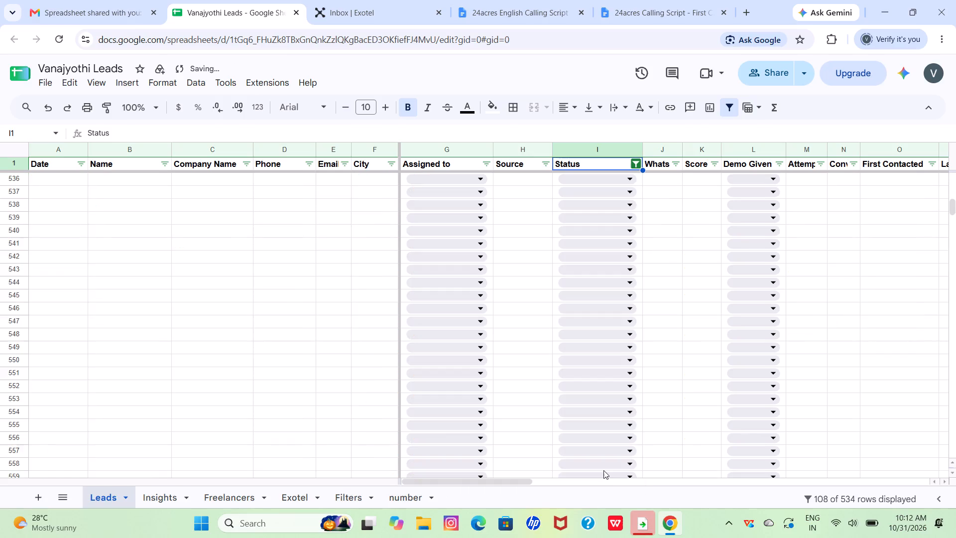
scroll(603, 470, "up", 18)
scroll(603, 470, "up", 11)
Filter the Score column to show only the values 0, 1, 2 and 3.
scroll(603, 470, "left", 2)
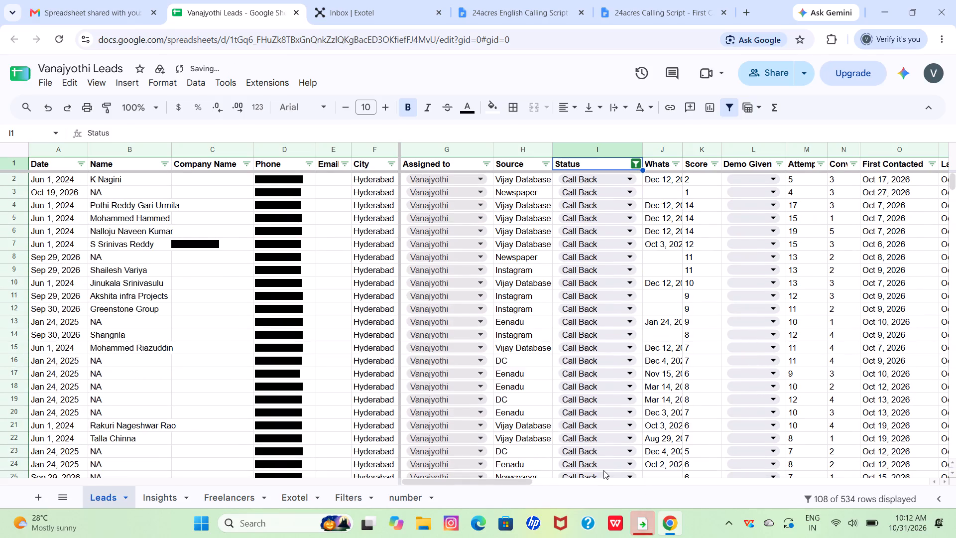
scroll(603, 470, "left", 5)
scroll(833, 210, "left", 3)
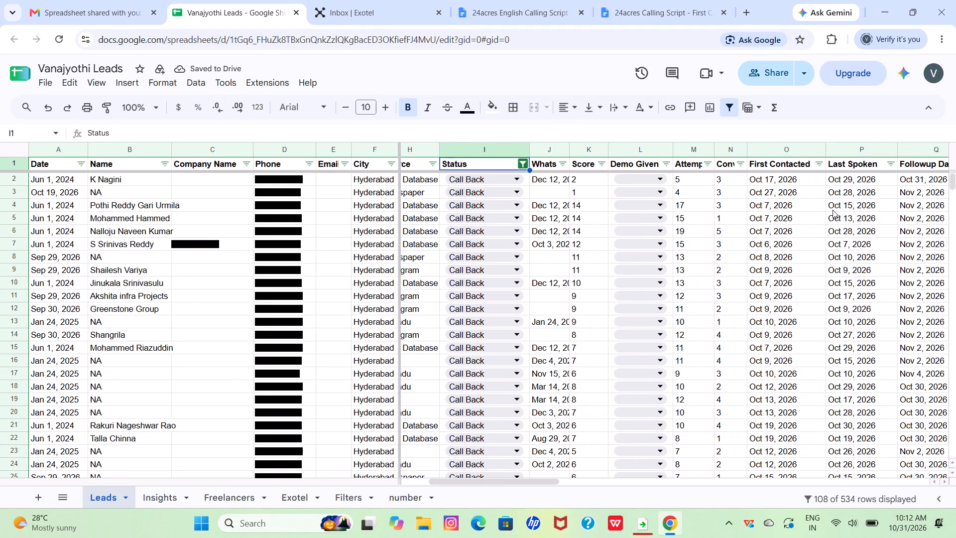
left_click(604, 165)
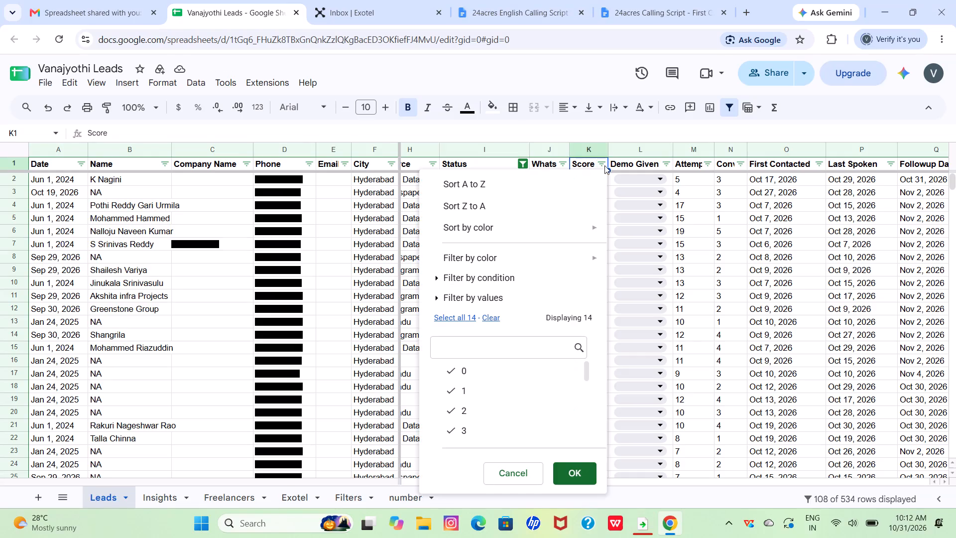
scroll(902, 165, "right", 1)
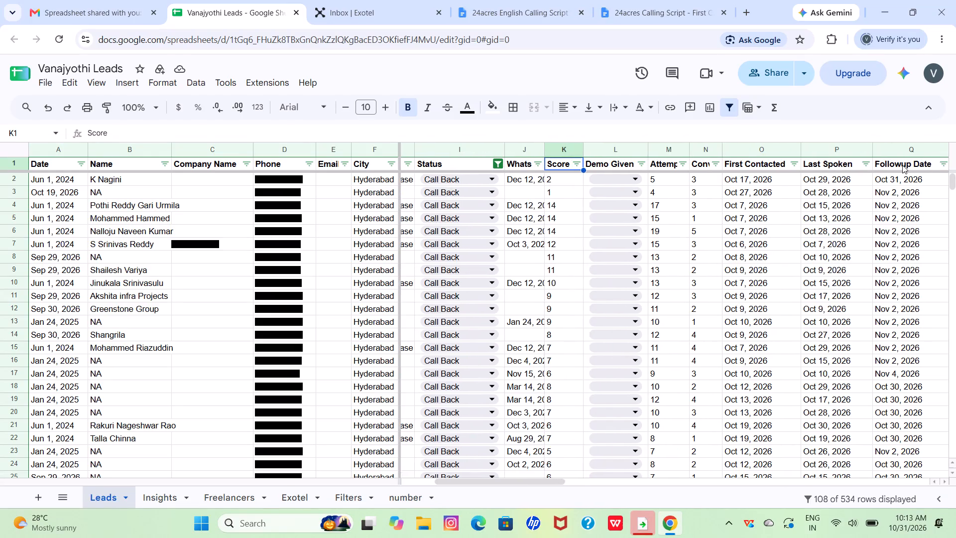
scroll(902, 165, "right", 1)
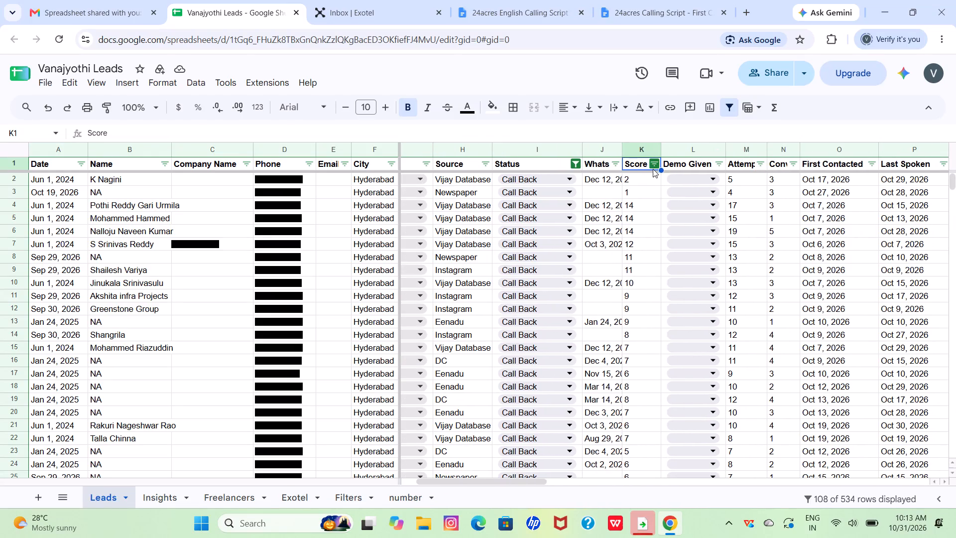
left_click(653, 169)
scroll(536, 381, "right", 1)
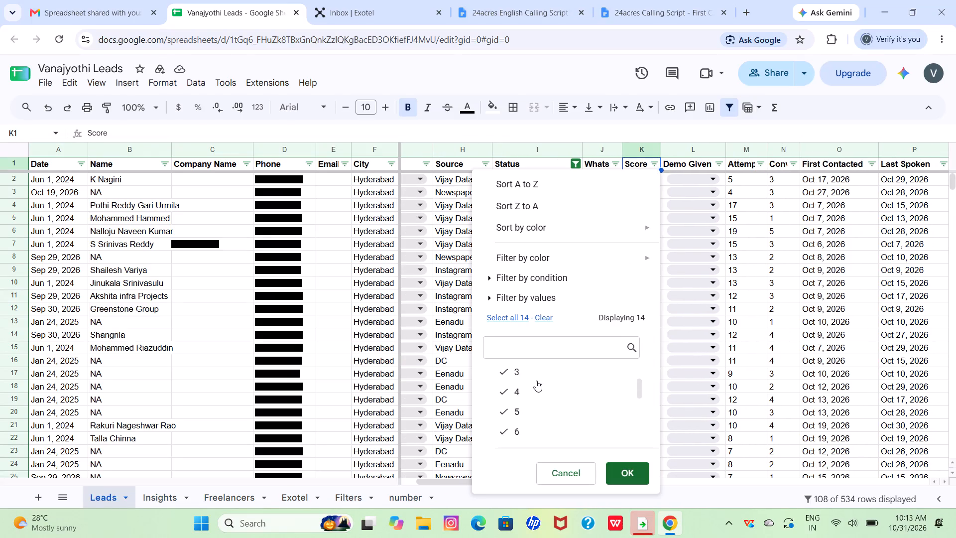
scroll(536, 381, "right", 1)
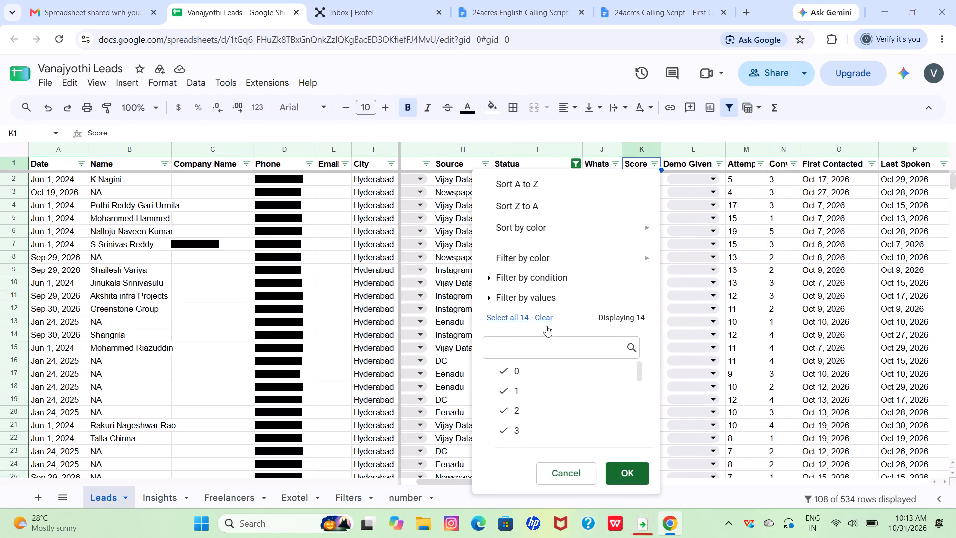
left_click(542, 316)
left_click(508, 373)
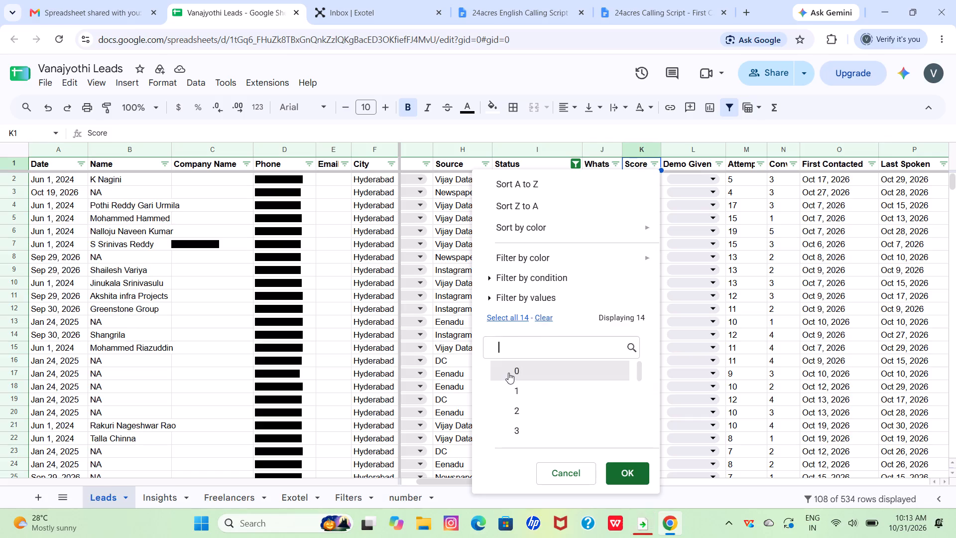
left_click(511, 396)
left_click(513, 413)
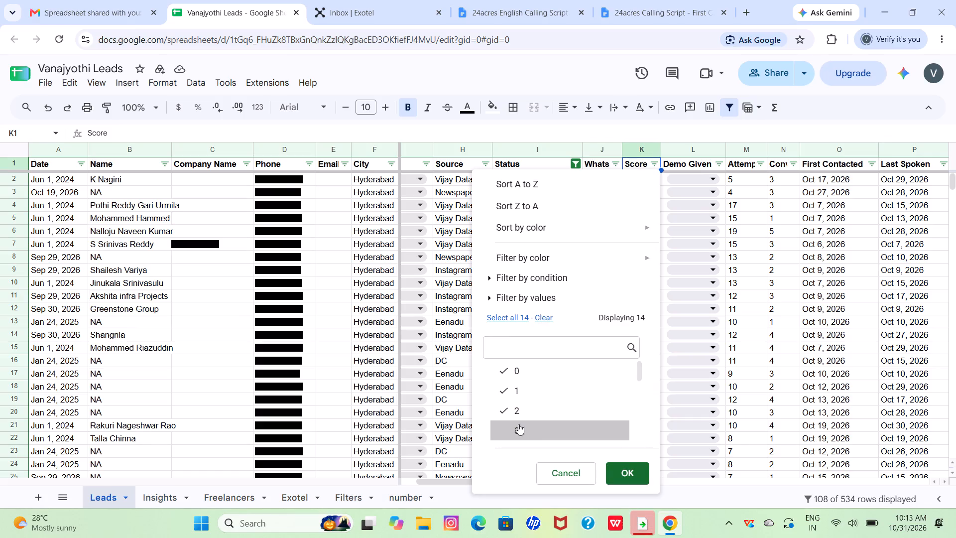
left_click(518, 424)
left_click(618, 483)
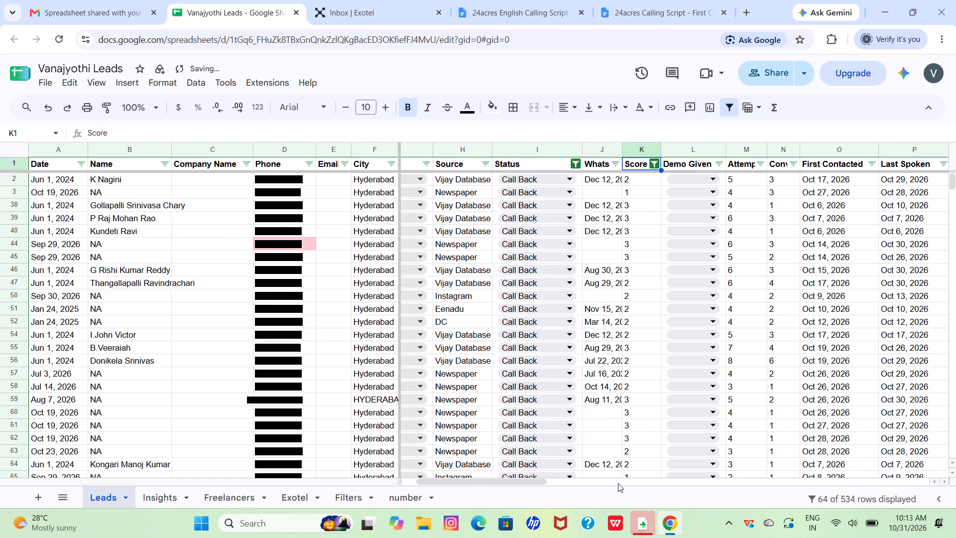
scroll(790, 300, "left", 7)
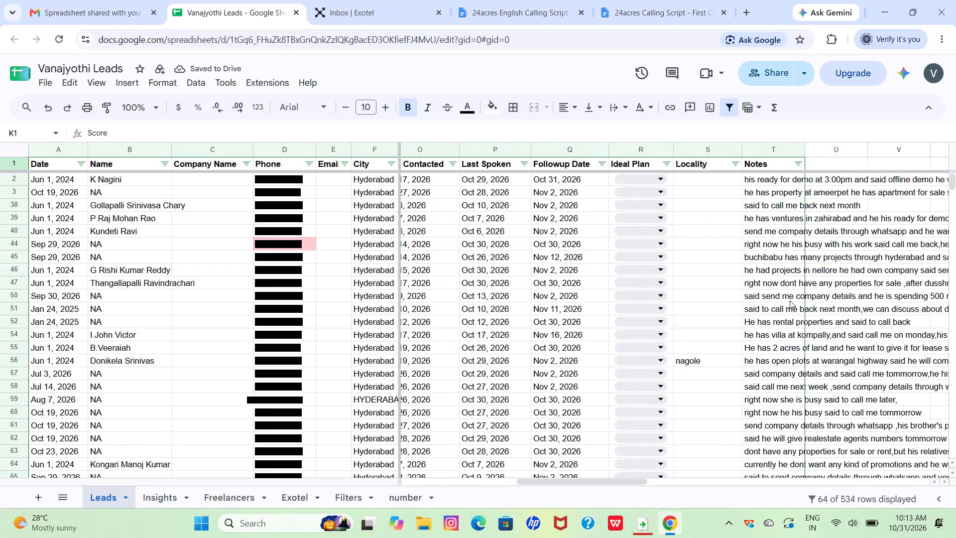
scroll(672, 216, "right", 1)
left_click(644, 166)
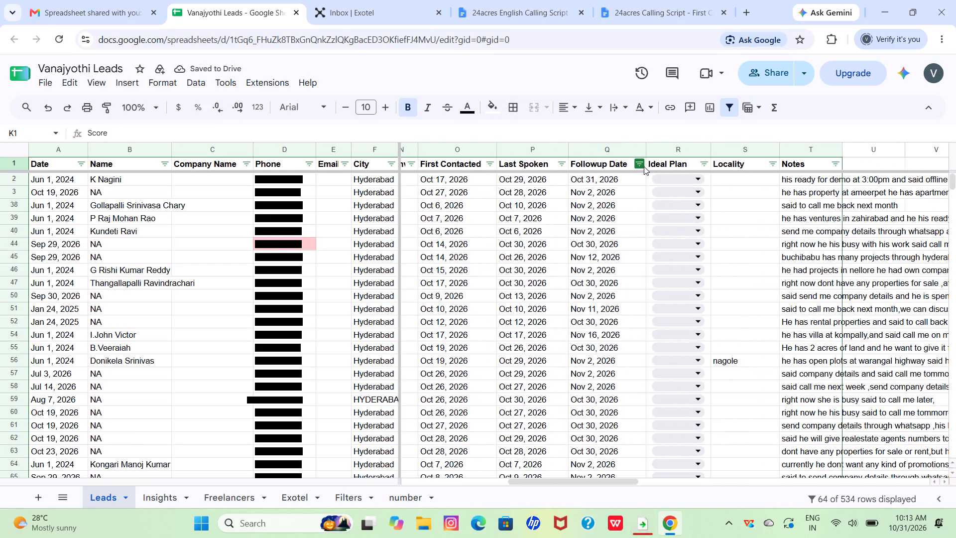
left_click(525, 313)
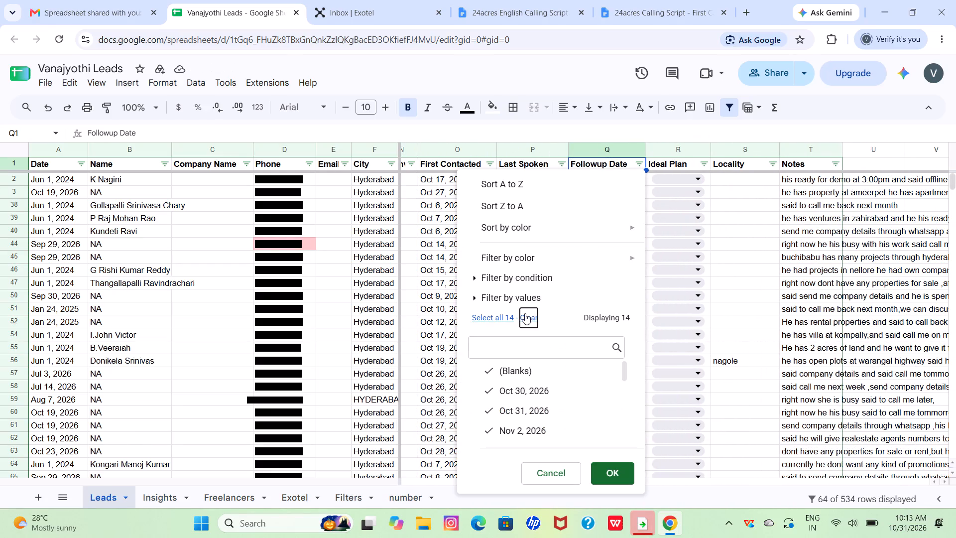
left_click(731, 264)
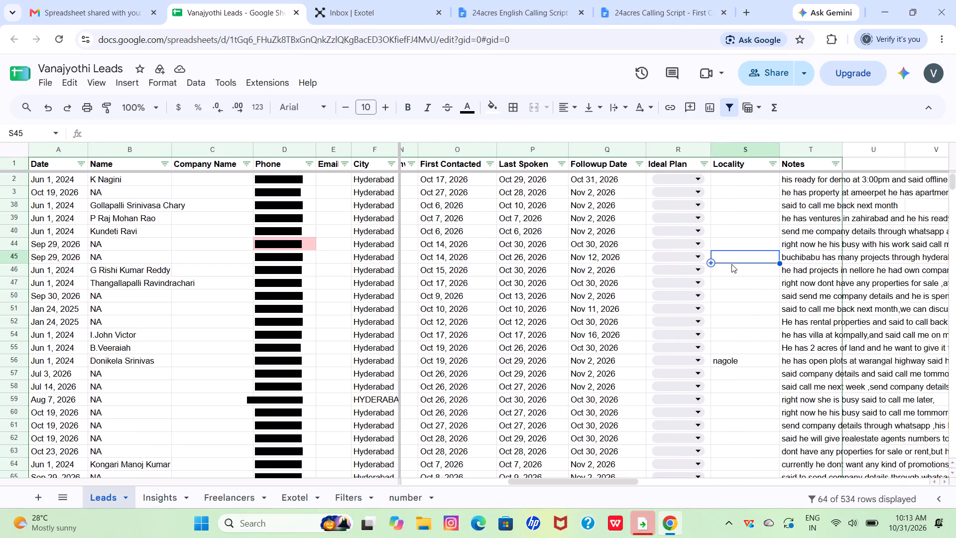
Set the Followup Date in row 44 to October 31, 2026.
scroll(731, 264, "right", 6)
scroll(731, 264, "left", 7)
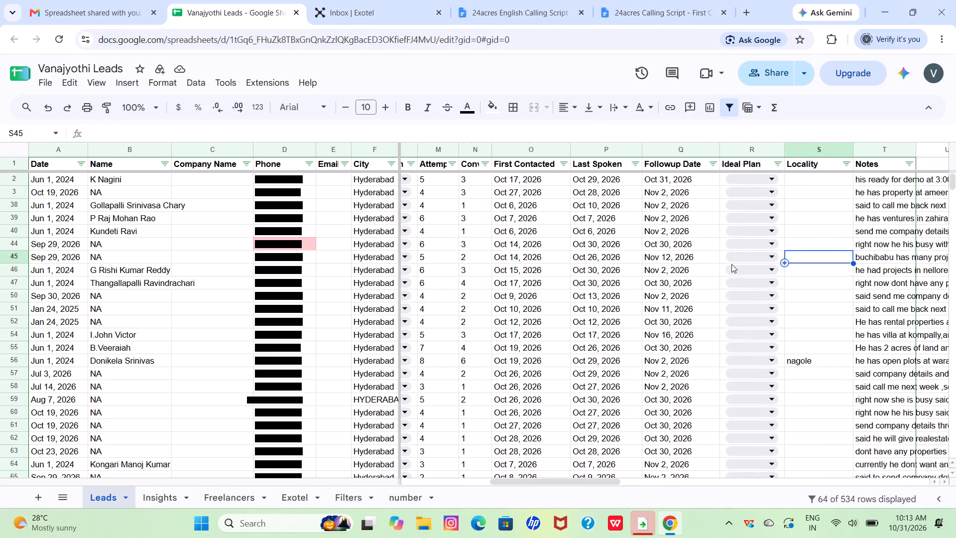
scroll(731, 264, "down", 1)
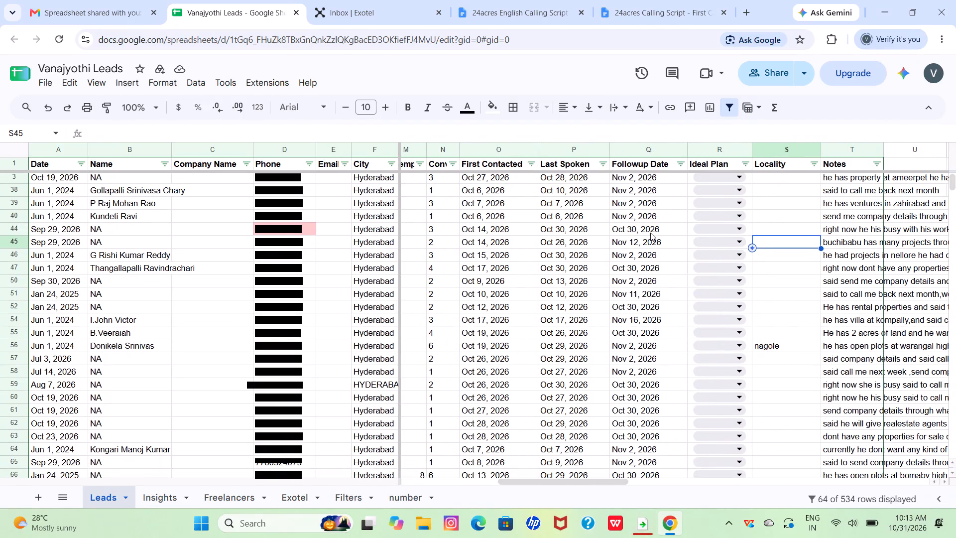
double_click(640, 233)
left_click(707, 351)
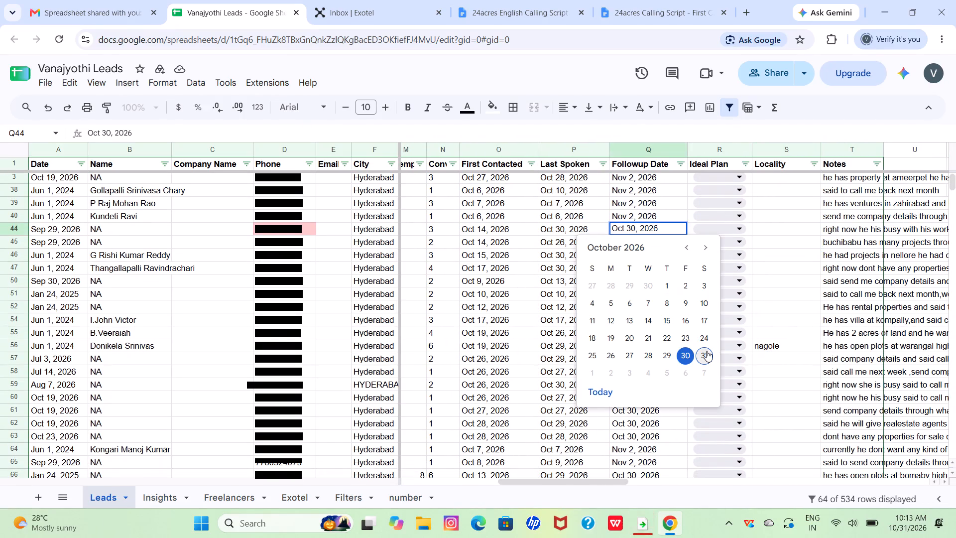
Set the Followup Date in rows 52 and 47 to October 31, 2026.
scroll(707, 351, "down", 1)
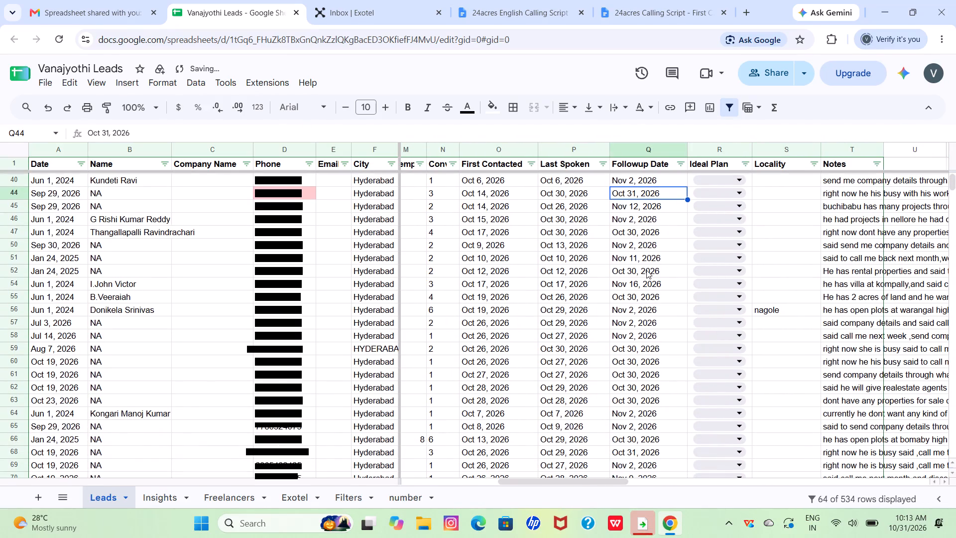
double_click(646, 269)
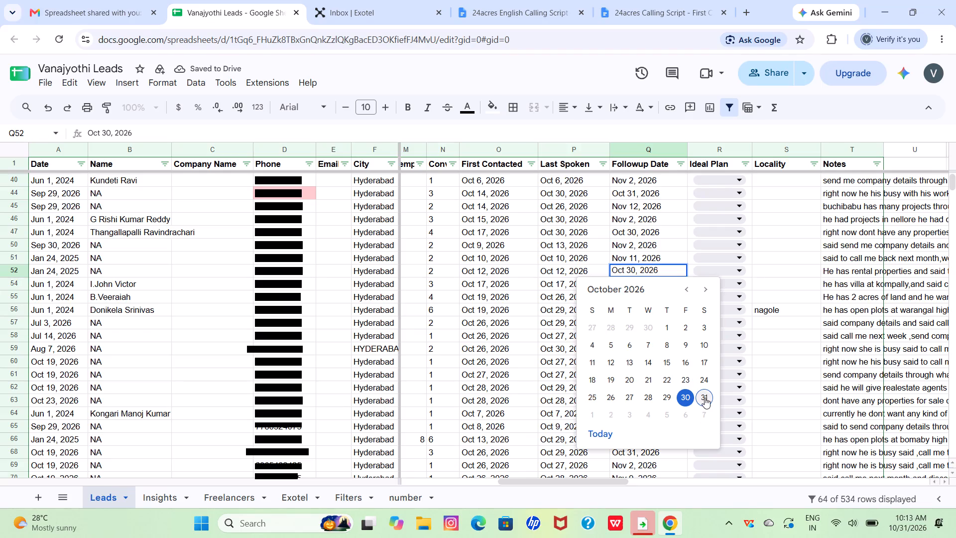
left_click(703, 396)
left_click(644, 227)
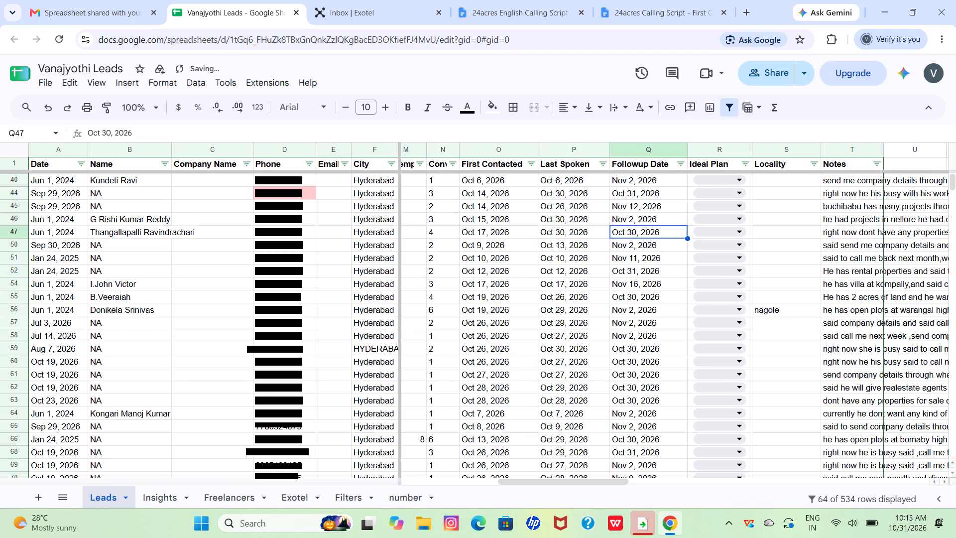
double_click(644, 227)
double_click(644, 232)
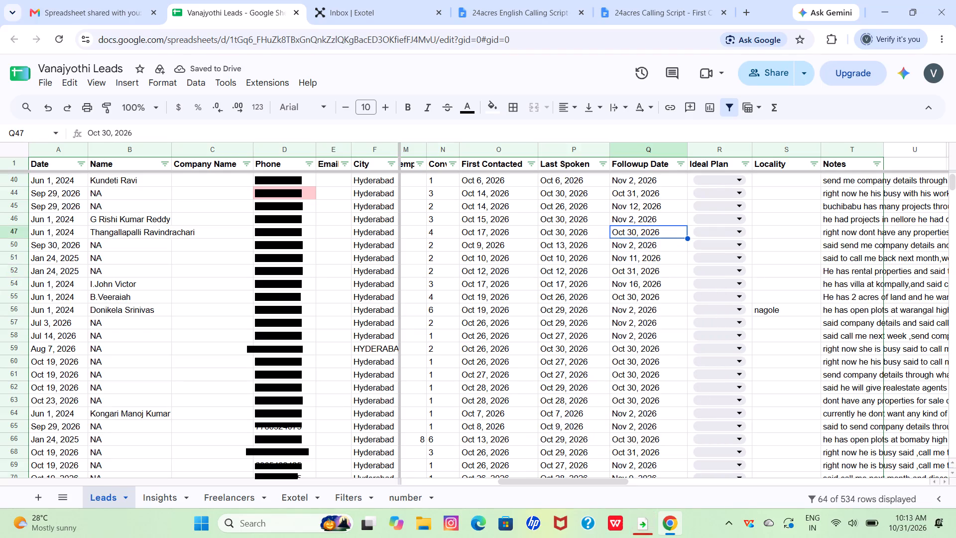
left_click(702, 362)
Set the Followup Date in row 55 to October 31, 2026.
scroll(702, 362, "down", 1)
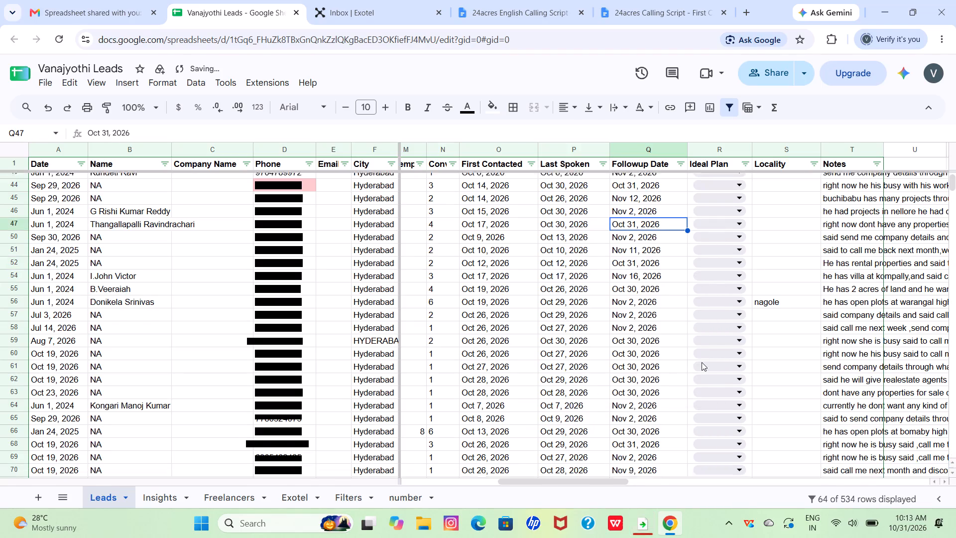
scroll(702, 362, "down", 2)
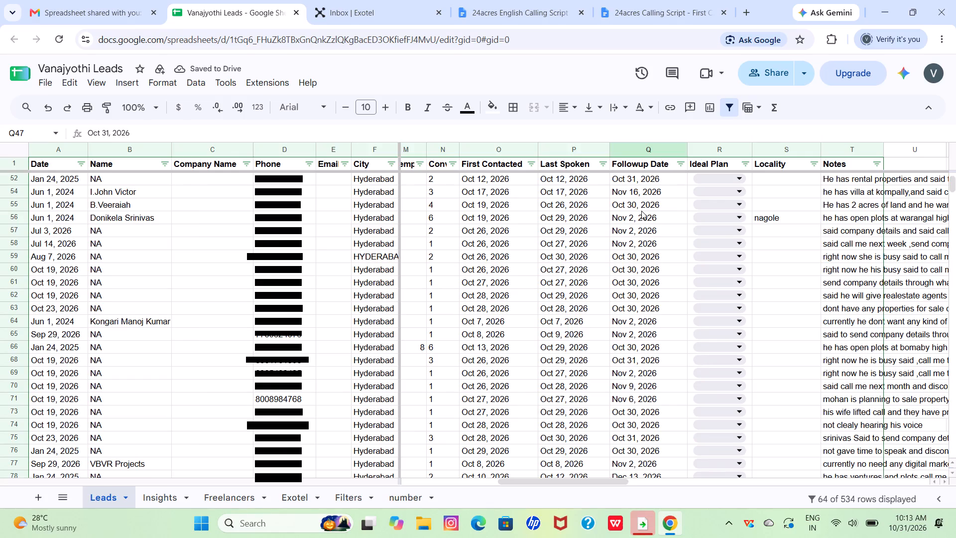
double_click(641, 211)
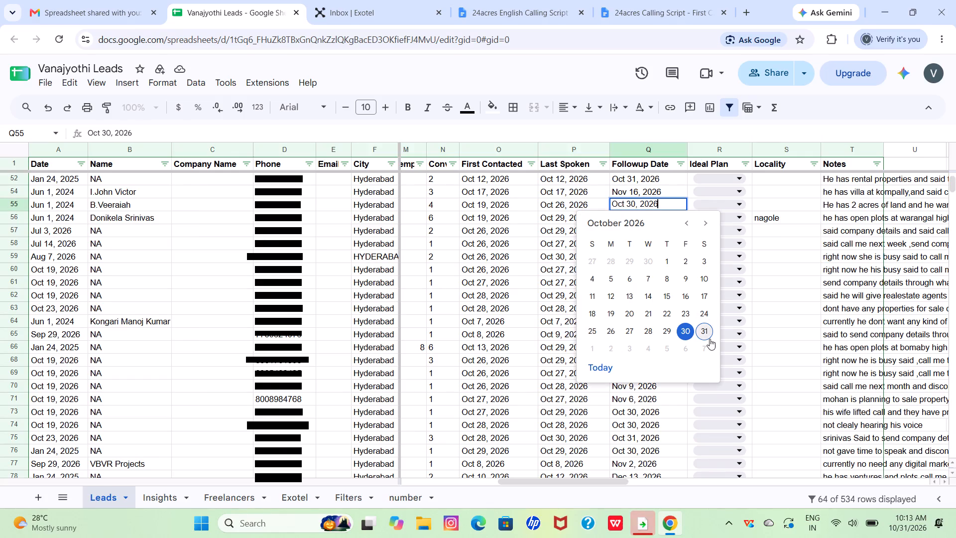
left_click(710, 339)
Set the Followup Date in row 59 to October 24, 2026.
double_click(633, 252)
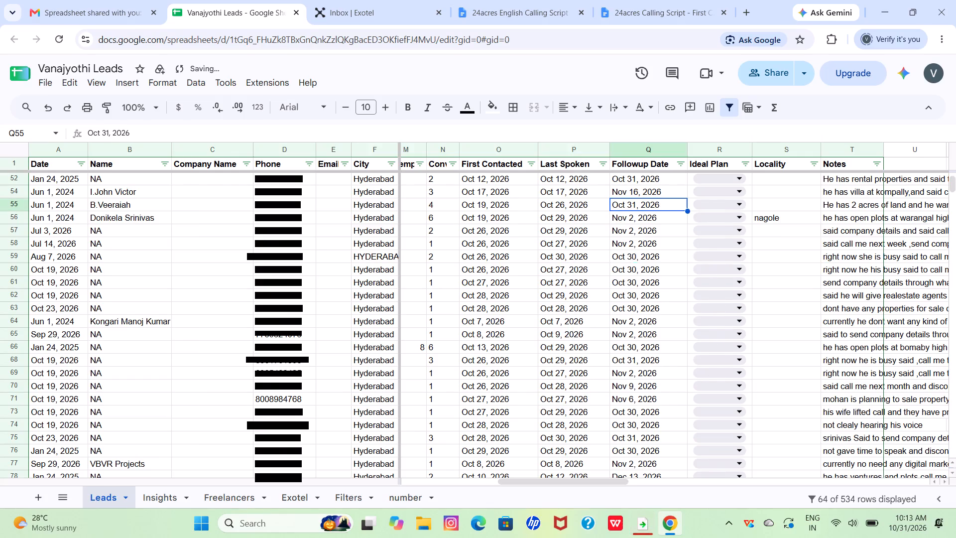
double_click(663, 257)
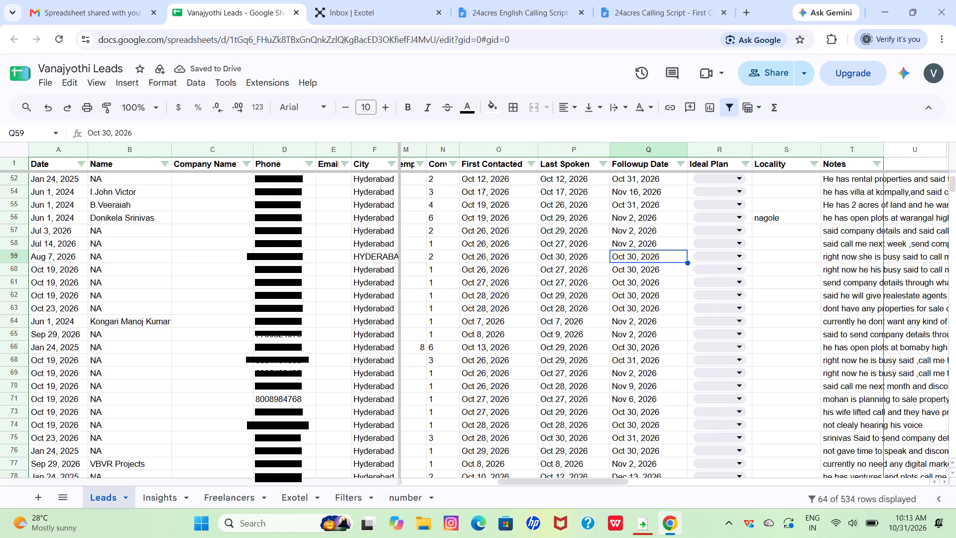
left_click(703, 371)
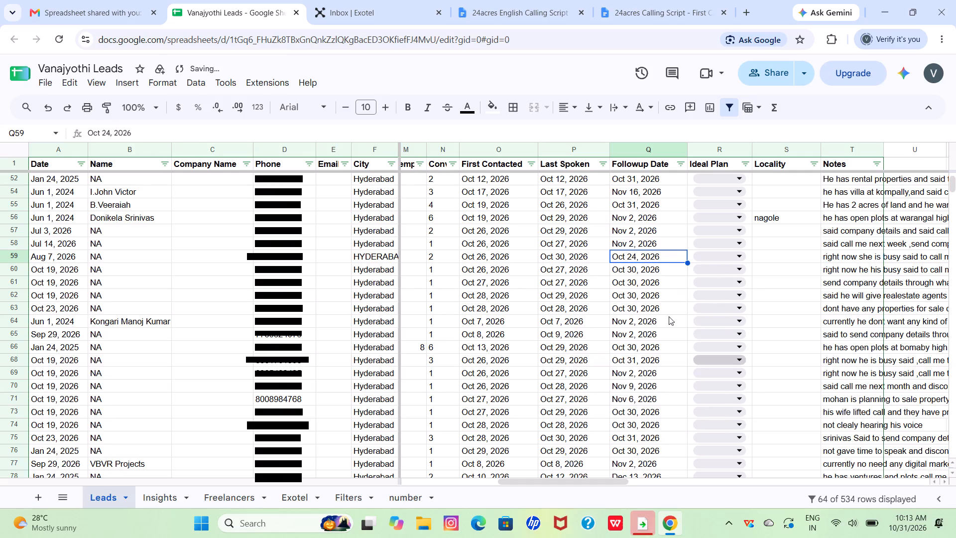
Set the Followup Date in rows 59 and 60 to October 31, 2026.
left_click(639, 251)
double_click(639, 257)
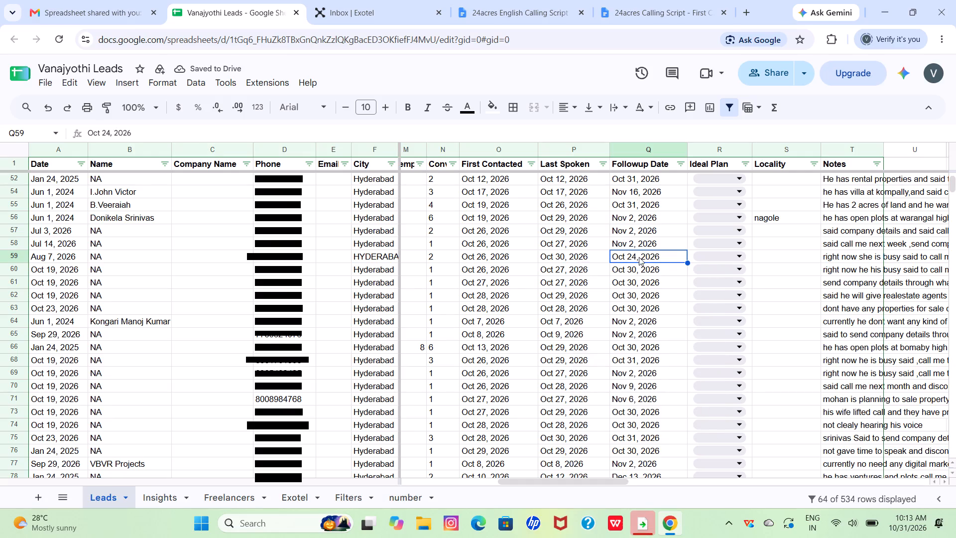
left_click(700, 376)
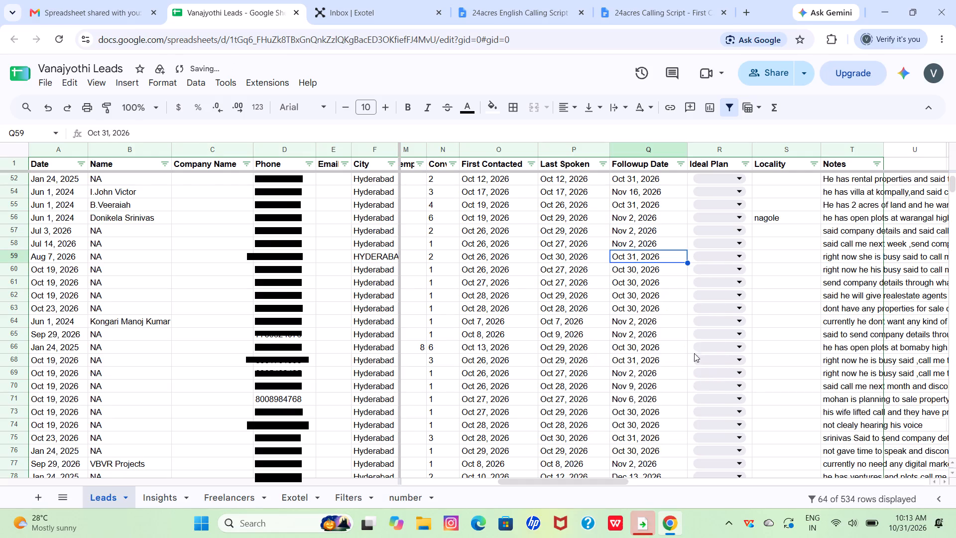
double_click(643, 272)
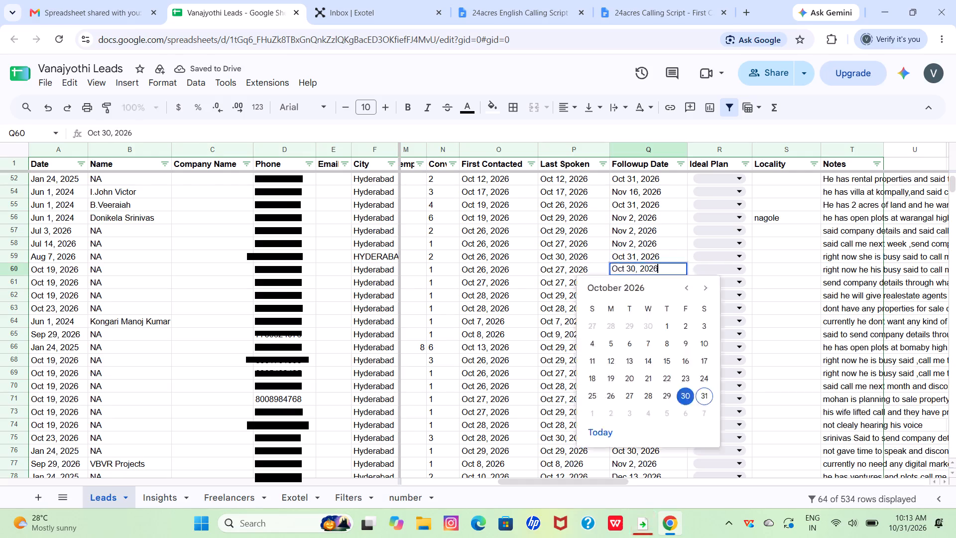
left_click(707, 394)
Set the Followup Date in rows 61, 62 and 63 to October 31, 2026.
scroll(707, 394, "down", 1)
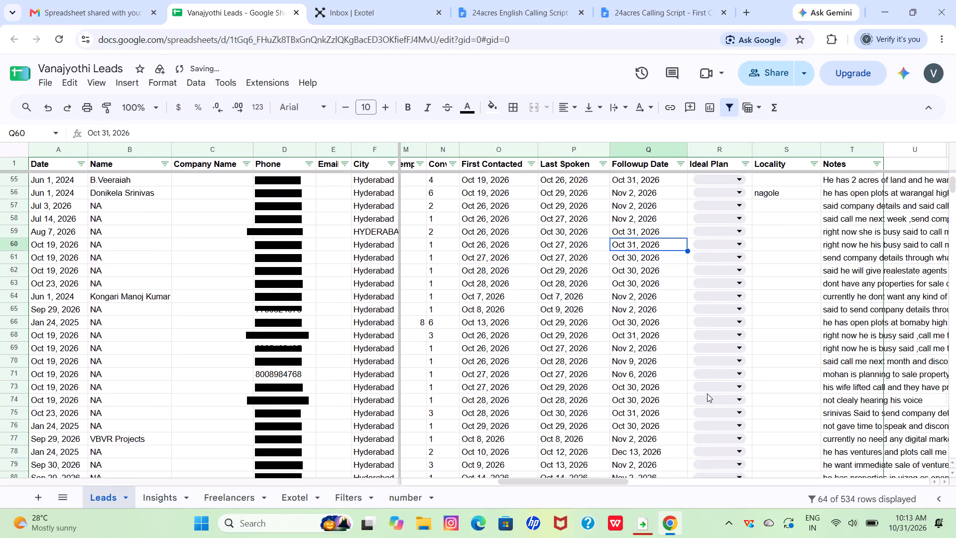
scroll(707, 394, "down", 1)
double_click(645, 210)
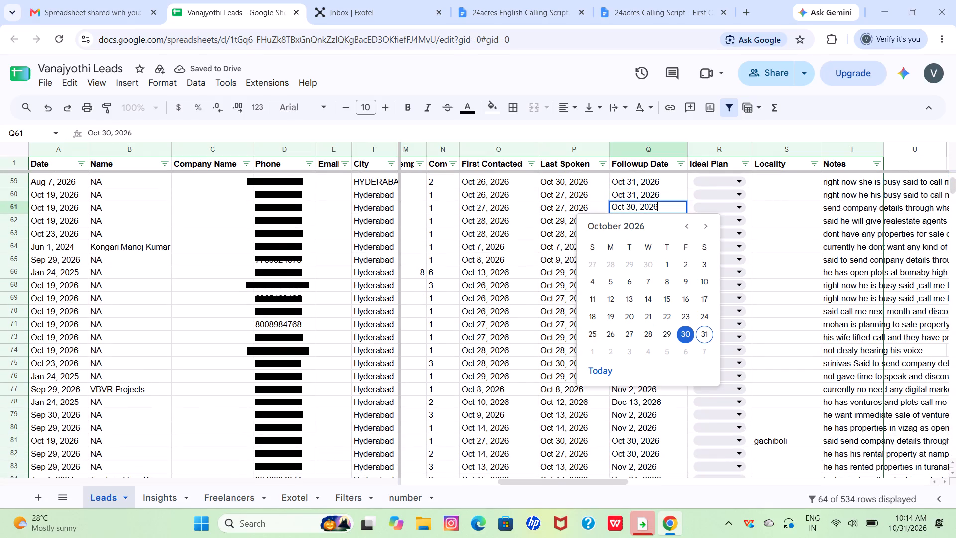
left_click(704, 332)
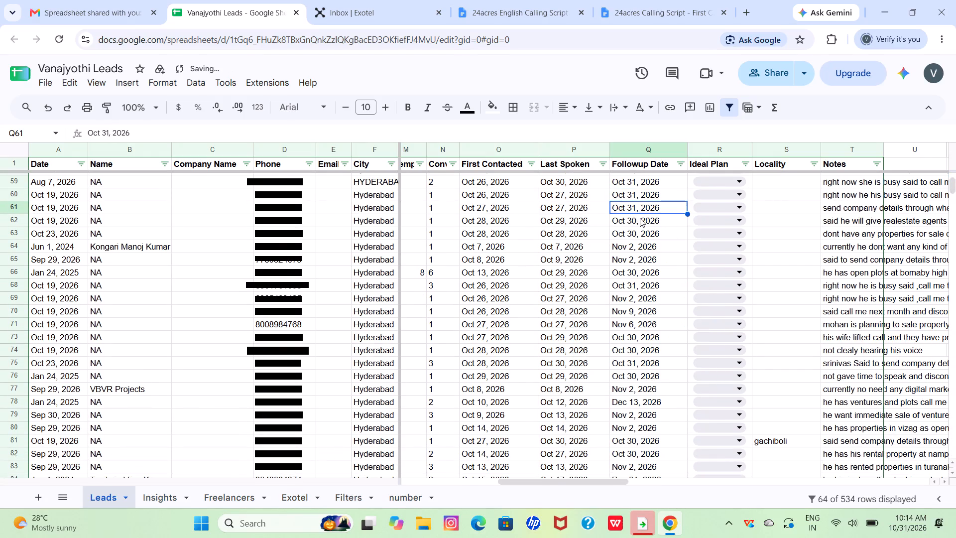
double_click(639, 218)
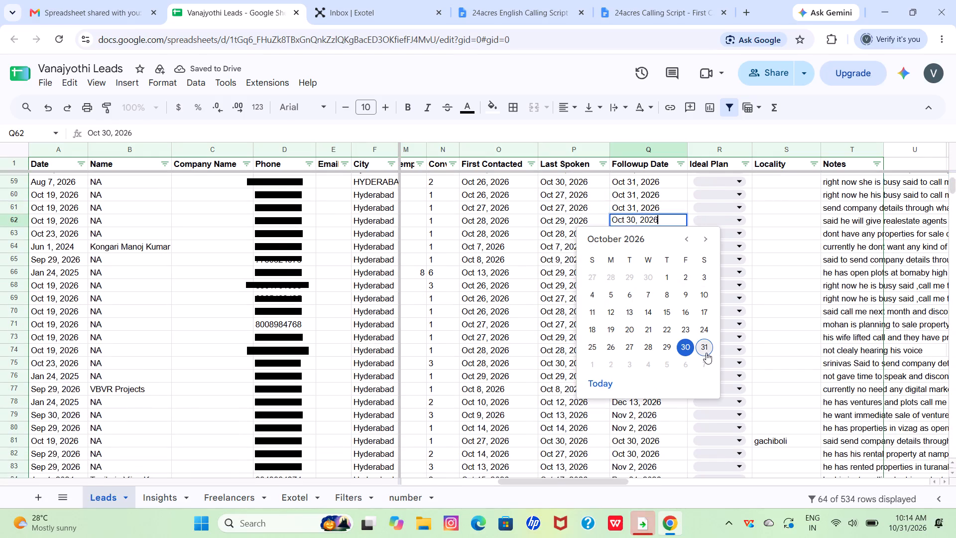
left_click(706, 353)
double_click(631, 235)
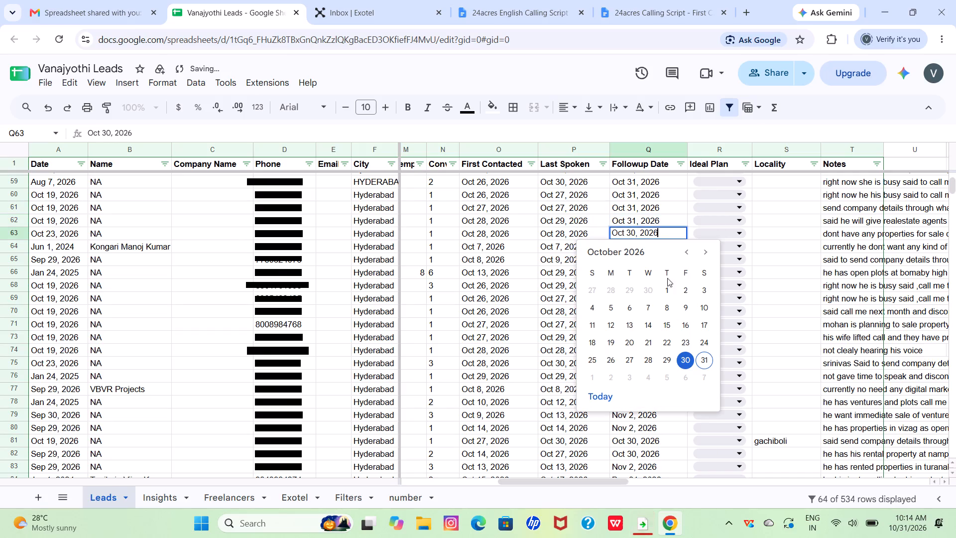
left_click(705, 355)
Set the Followup Date in rows 66 and 73 to October 31, 2026.
scroll(705, 355, "down", 1)
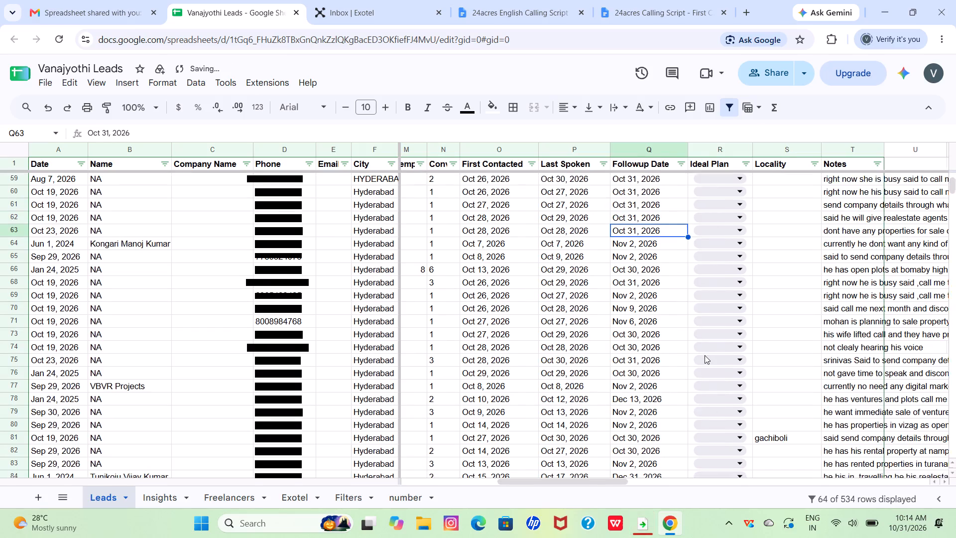
scroll(705, 355, "down", 1)
double_click(637, 233)
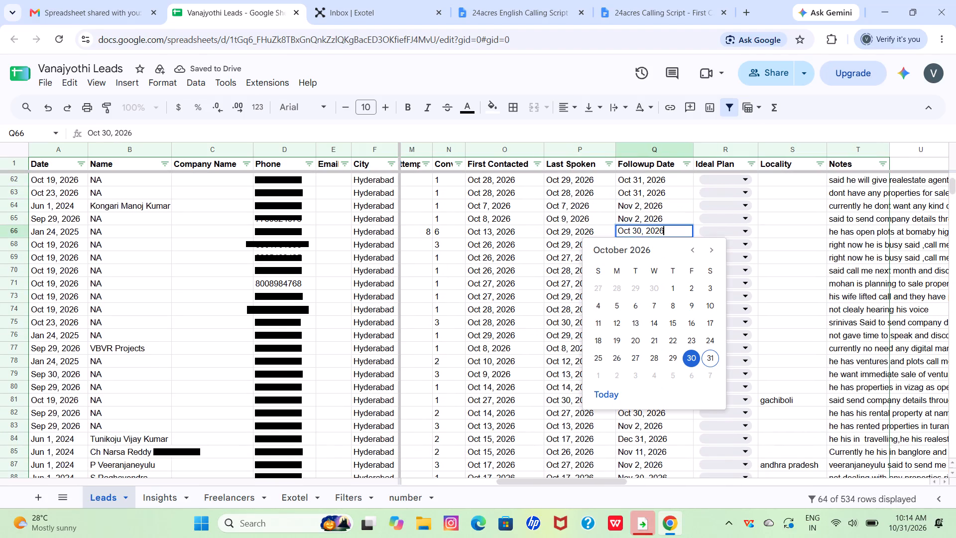
left_click(709, 365)
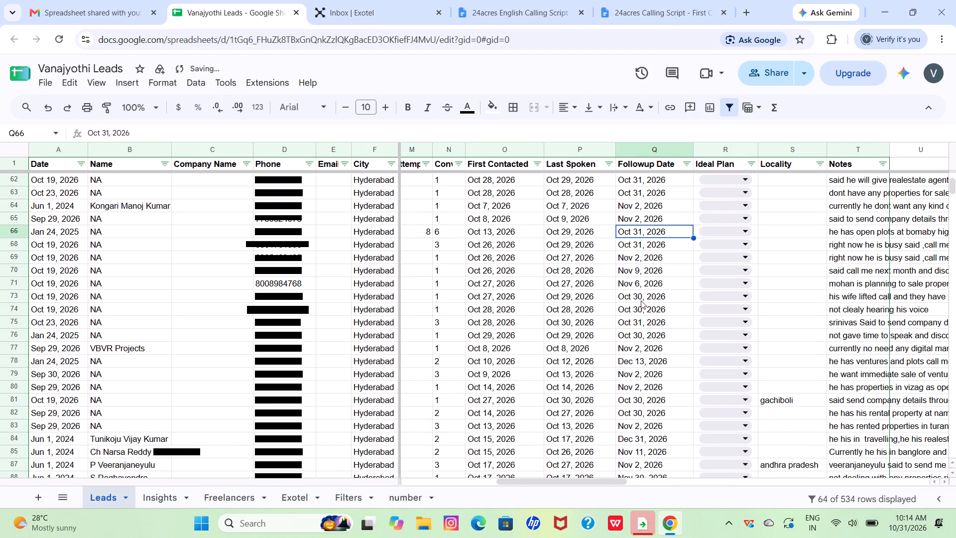
double_click(640, 297)
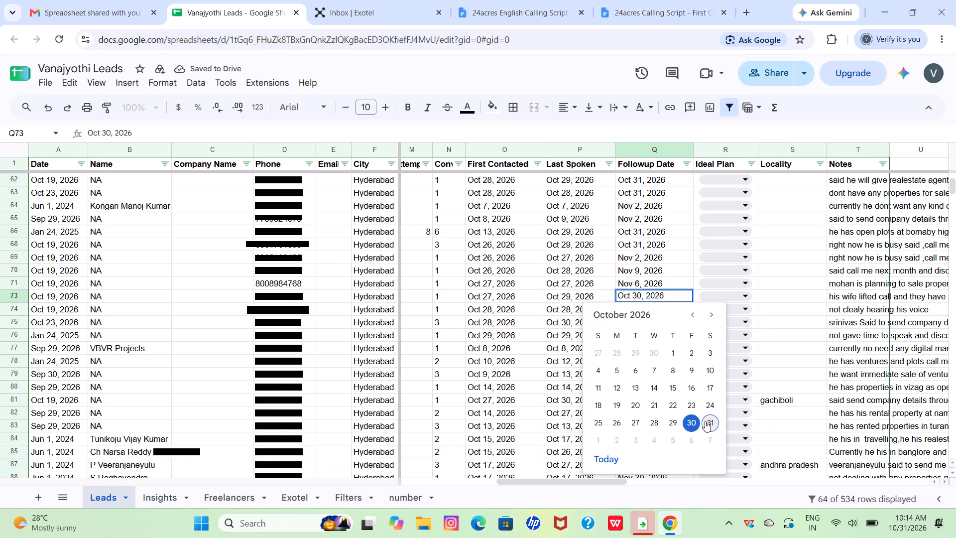
left_click(705, 421)
Set the Followup Date in rows 74, 76, 81 and 82 to October 31, 2026.
scroll(705, 421, "down", 3)
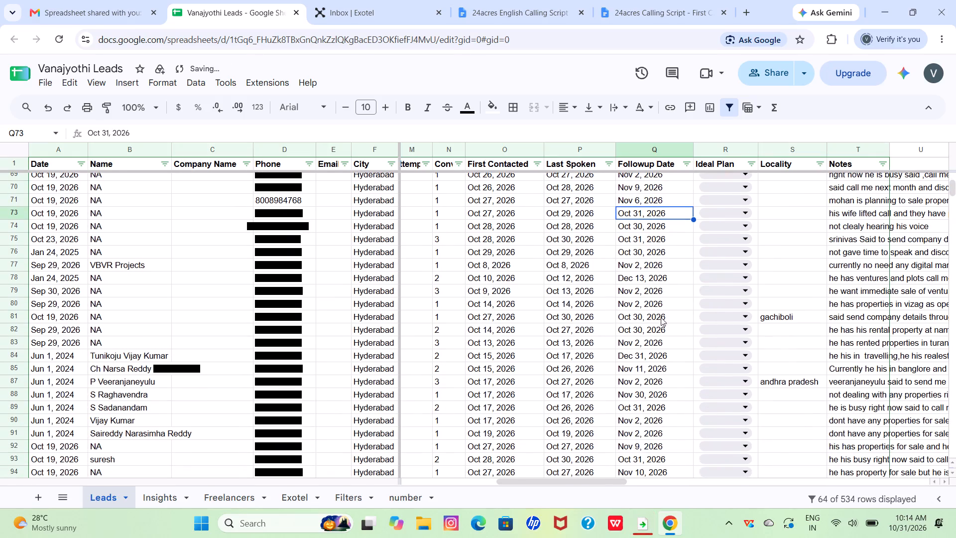
double_click(654, 229)
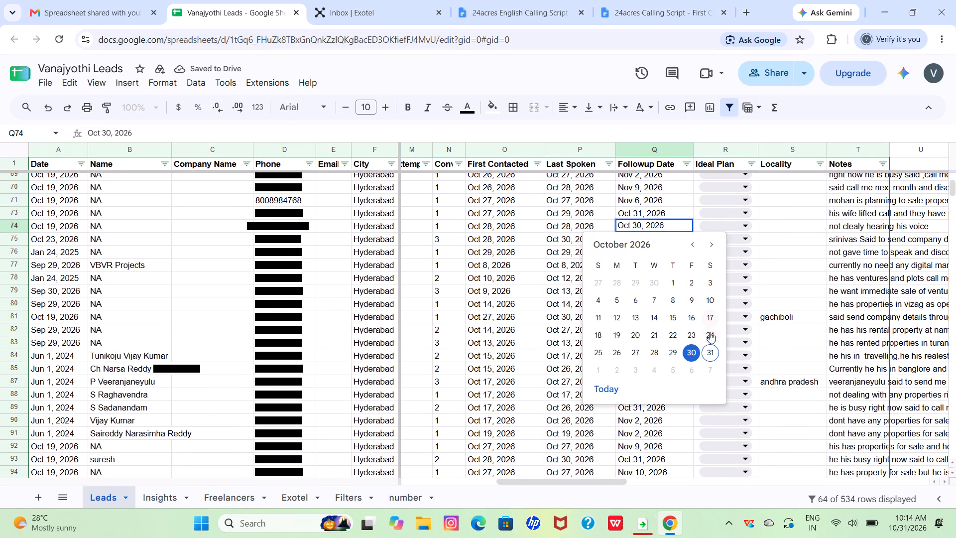
left_click(706, 349)
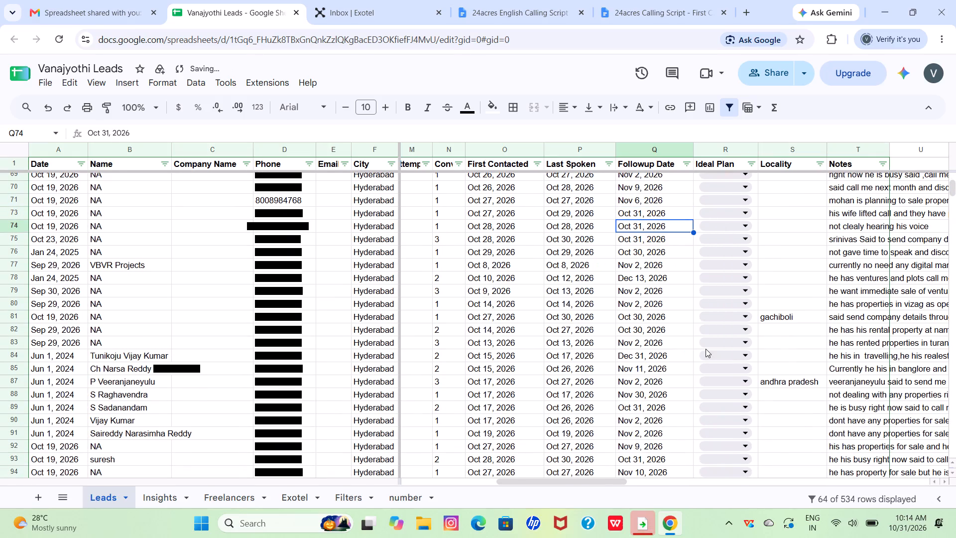
double_click(649, 252)
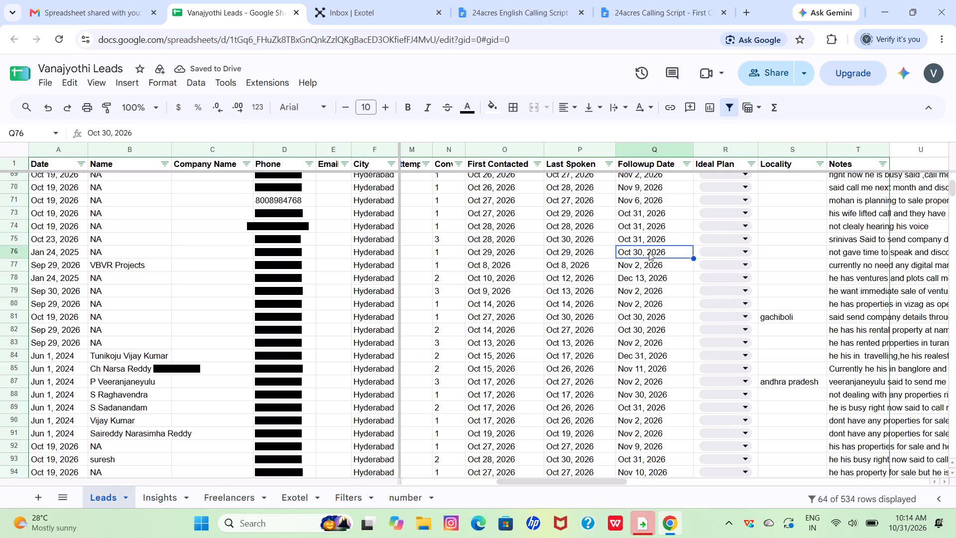
left_click(707, 375)
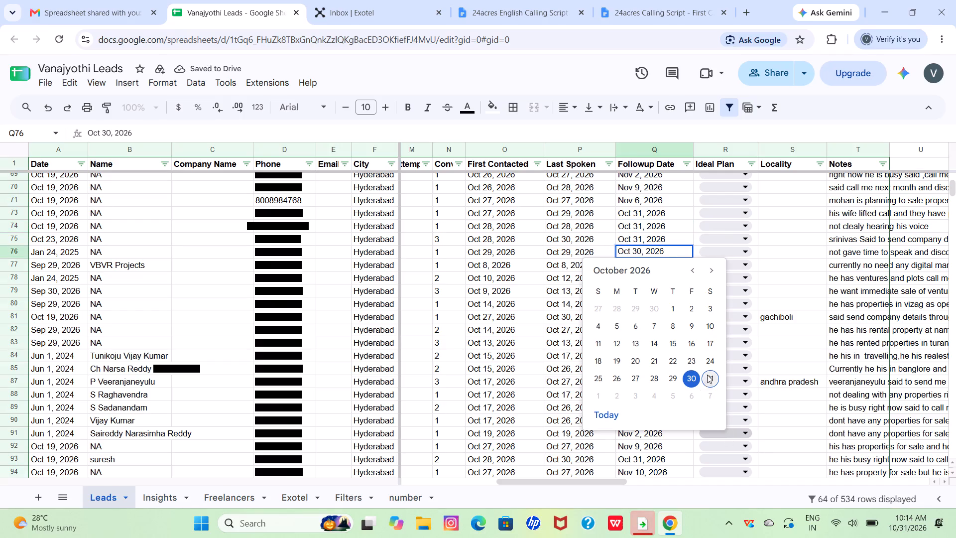
double_click(646, 316)
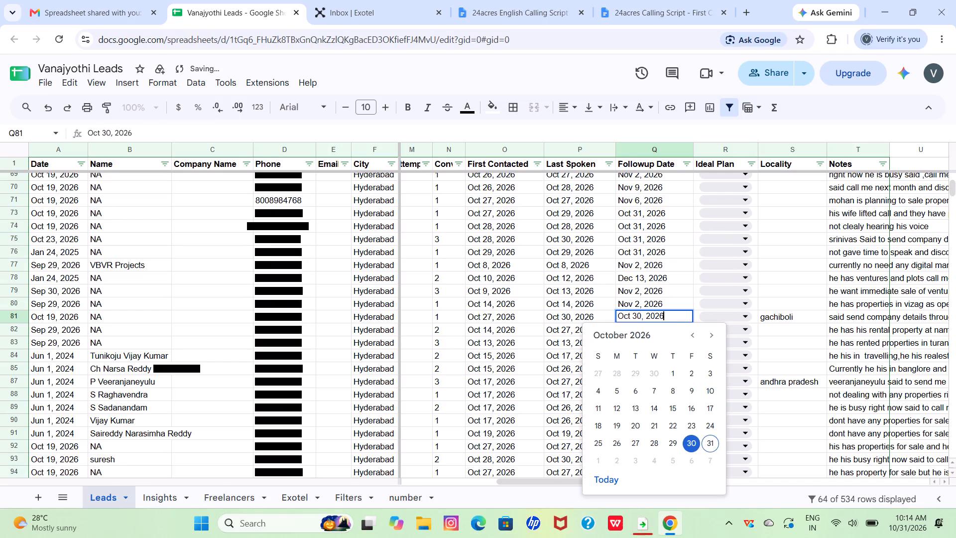
left_click(706, 443)
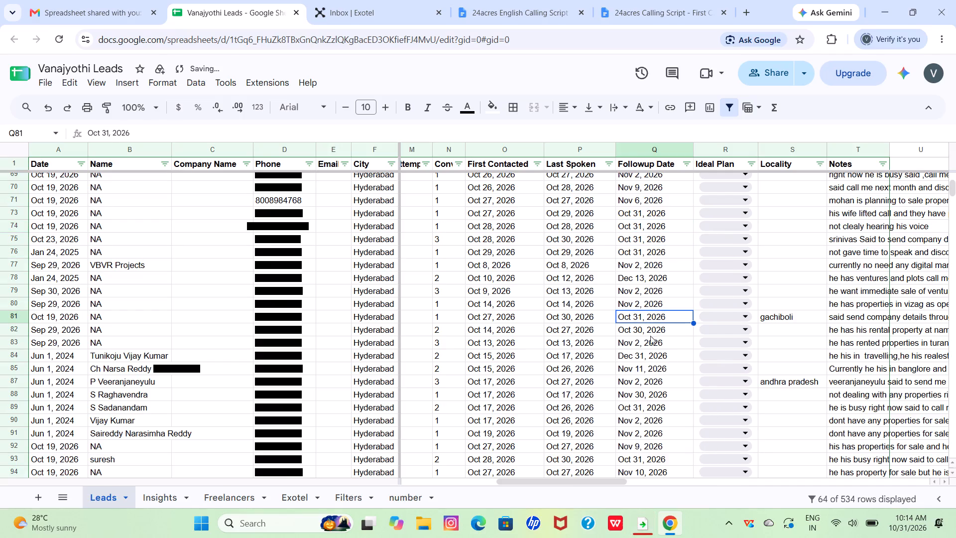
double_click(649, 332)
left_click(702, 459)
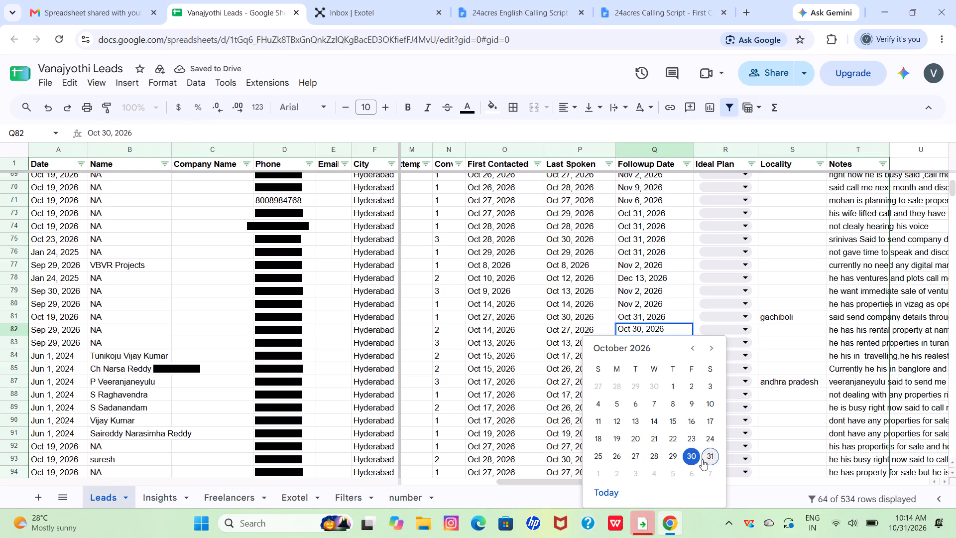
Set the Followup Date in row 98 to October 31, 2026.
scroll(702, 459, "down", 4)
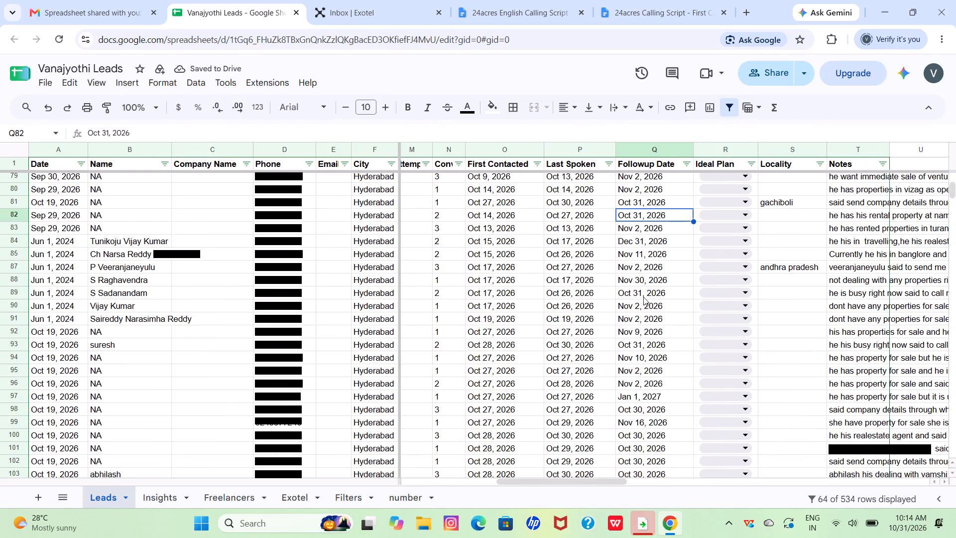
scroll(645, 345, "down", 1)
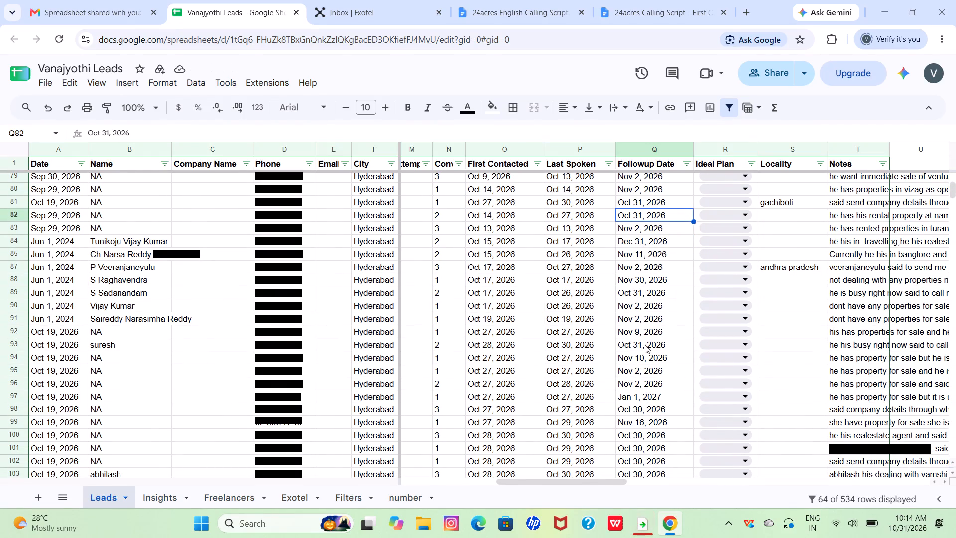
scroll(645, 345, "down", 3)
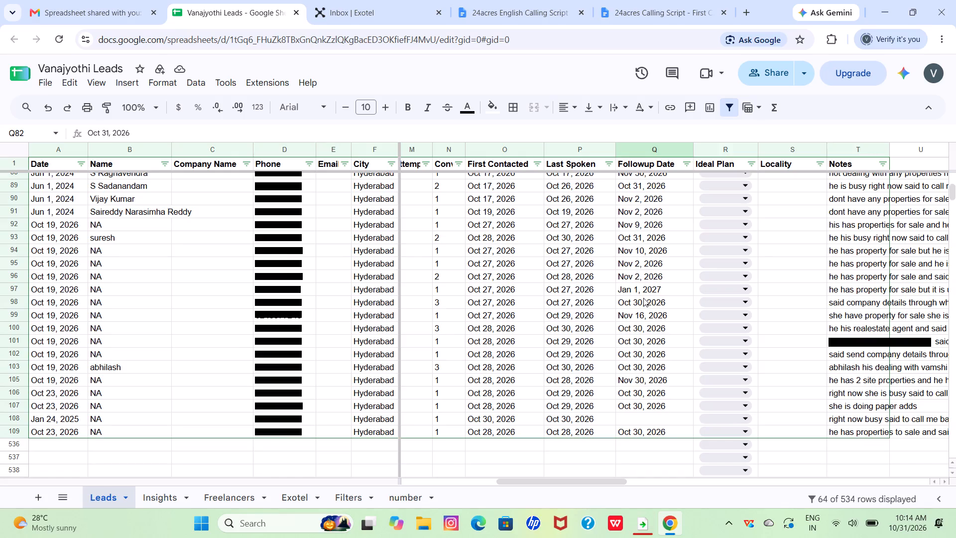
double_click(643, 305)
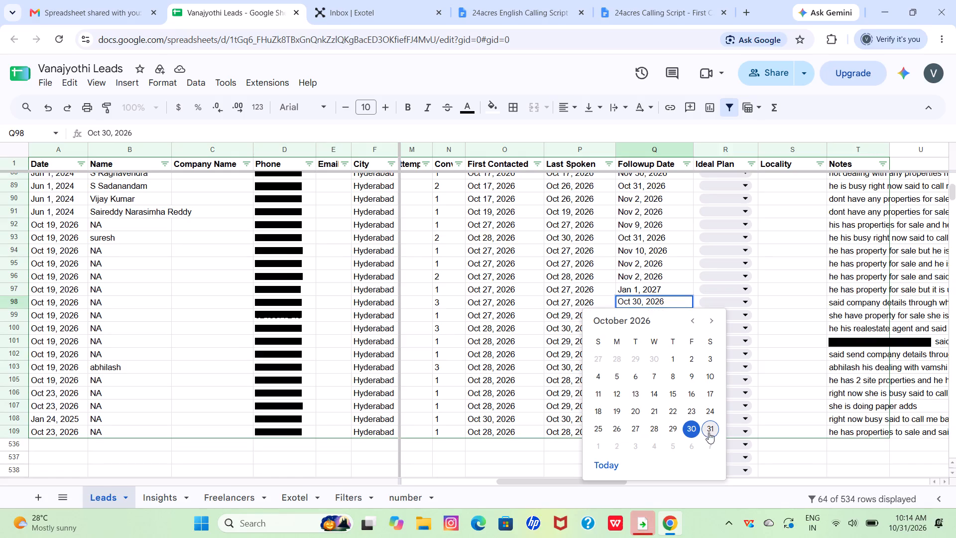
left_click(709, 431)
Set the Followup Date in rows 100, 101, 102 and 103 to October 31, 2026.
double_click(638, 329)
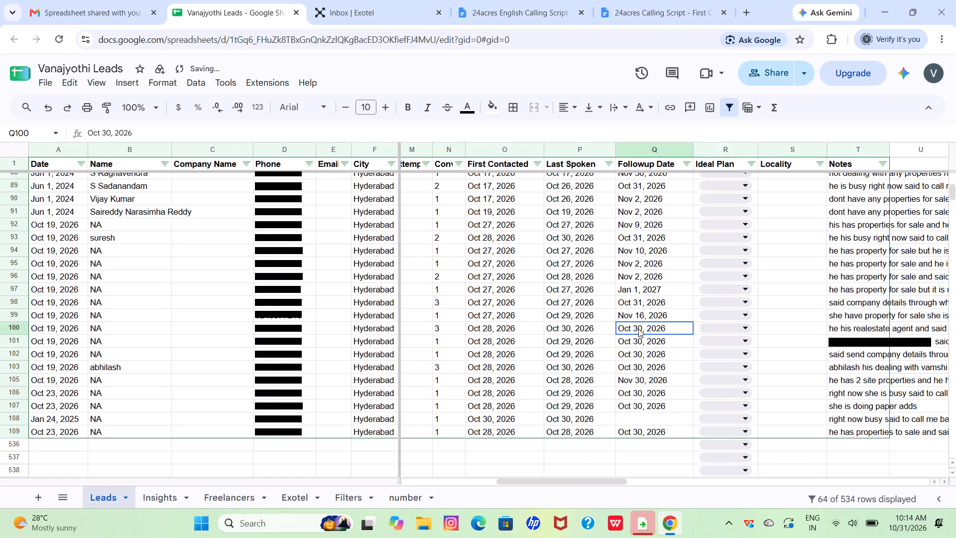
left_click(708, 450)
double_click(647, 339)
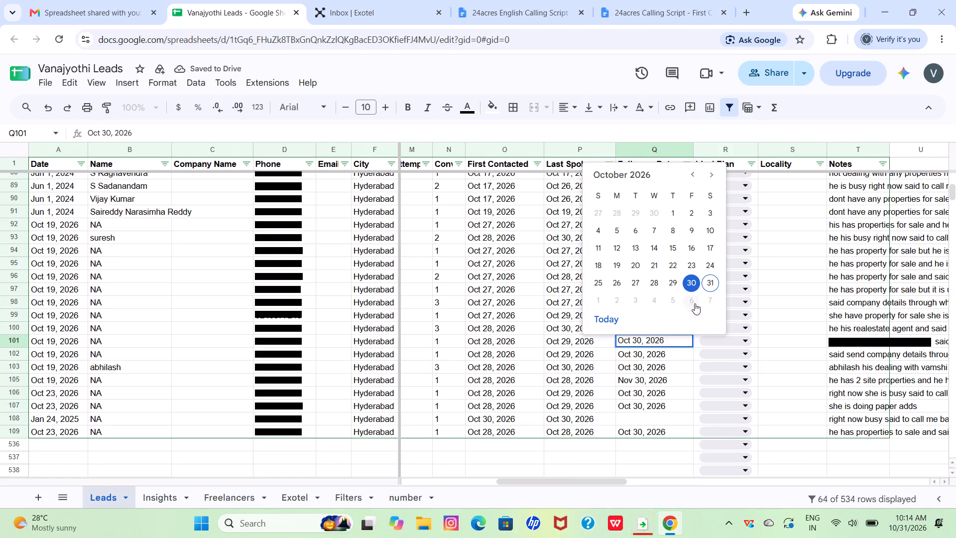
left_click(713, 280)
double_click(639, 356)
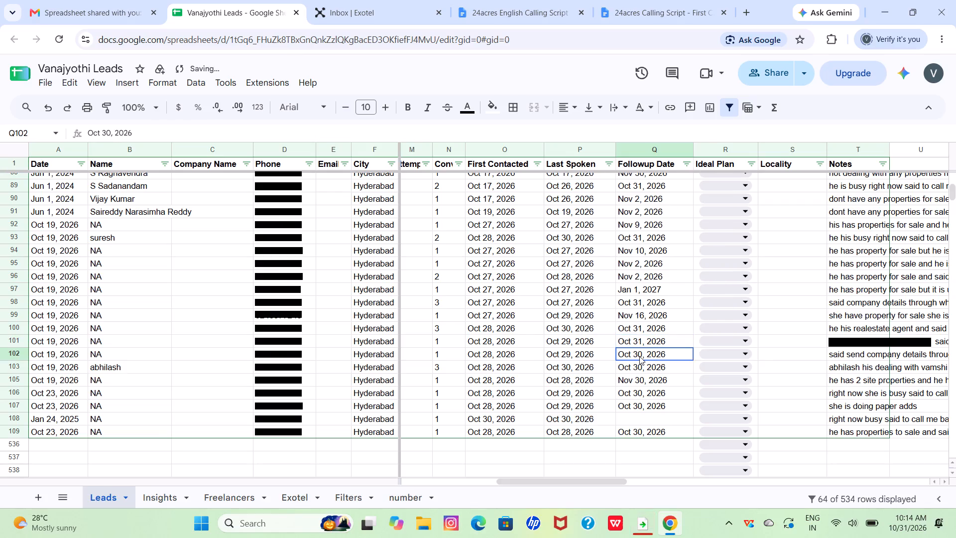
left_click(710, 289)
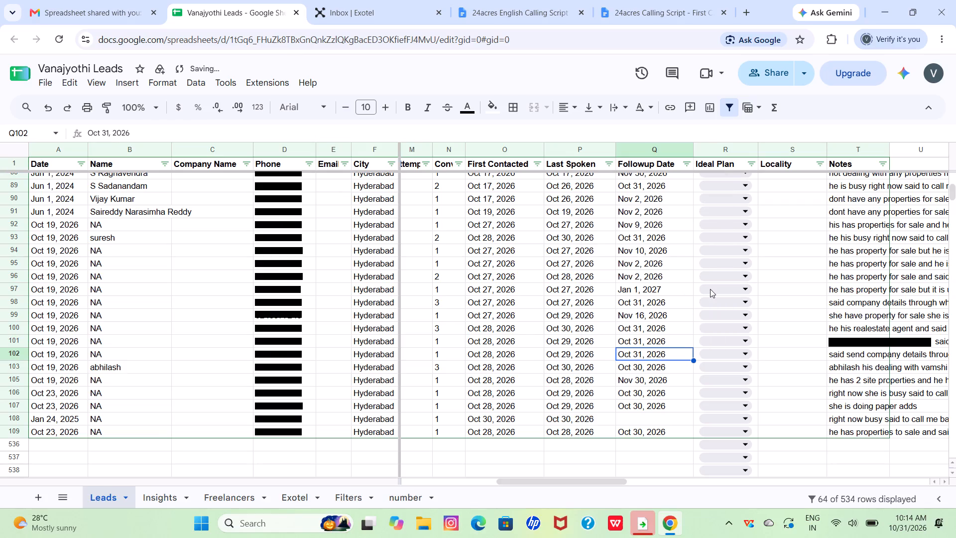
double_click(640, 367)
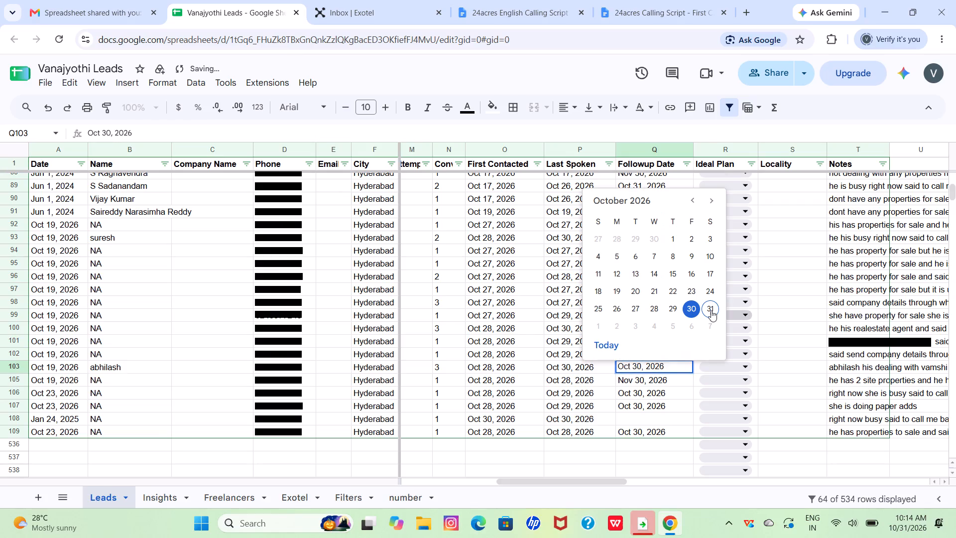
left_click(702, 308)
Set the Followup Date in rows 106, 107 and 109 to October 31, 2026.
double_click(637, 380)
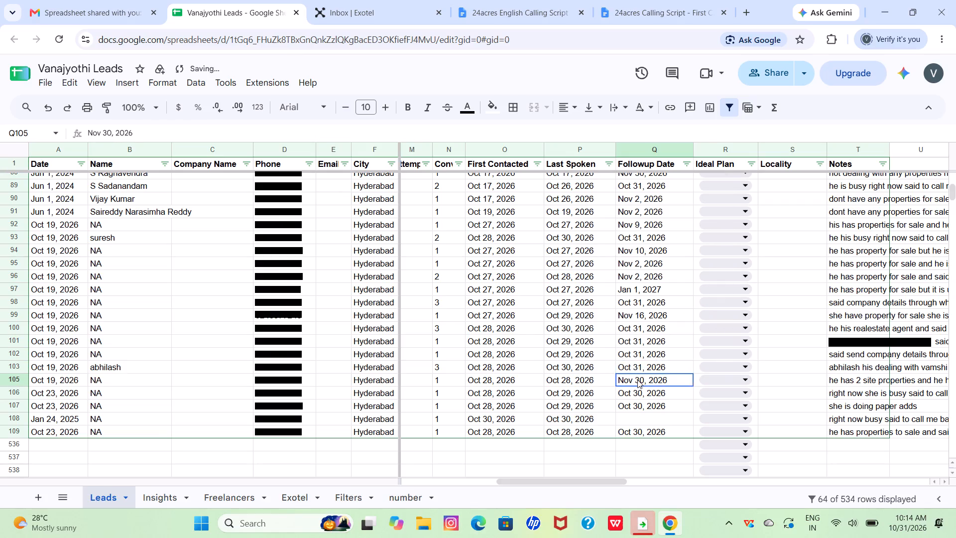
double_click(642, 392)
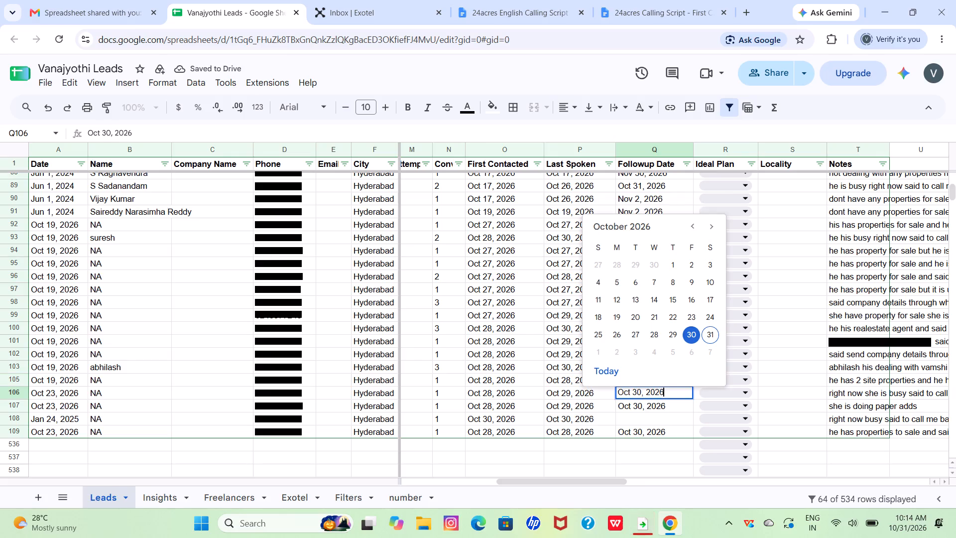
left_click(711, 336)
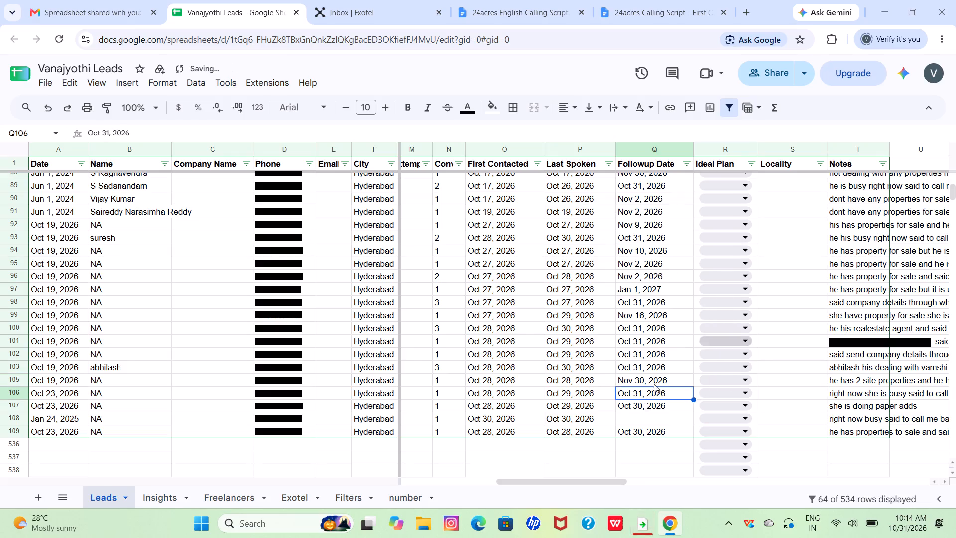
double_click(625, 407)
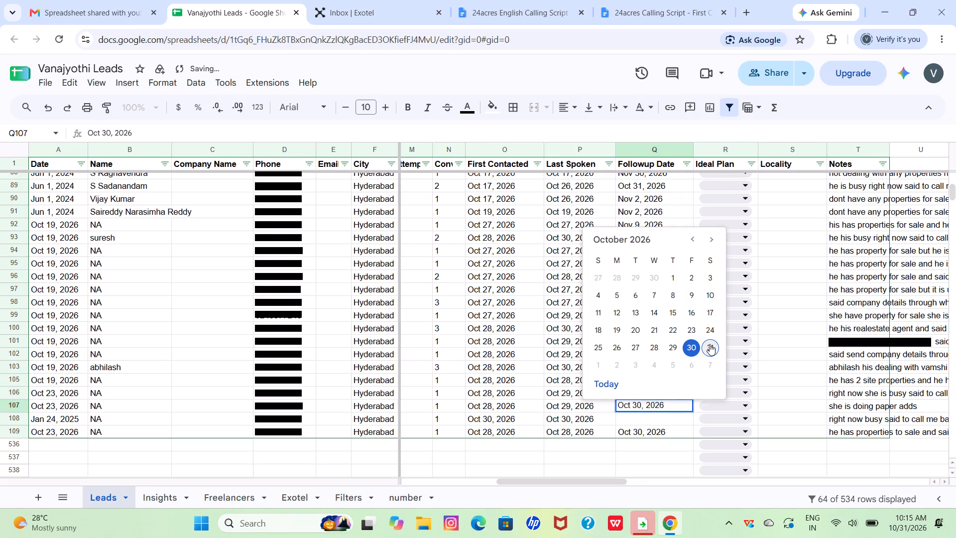
left_click(710, 343)
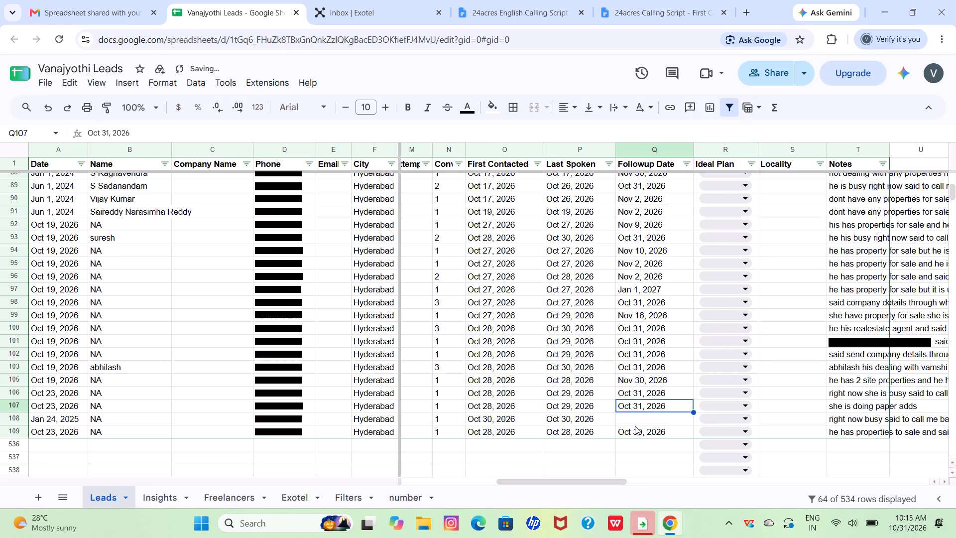
double_click(635, 428)
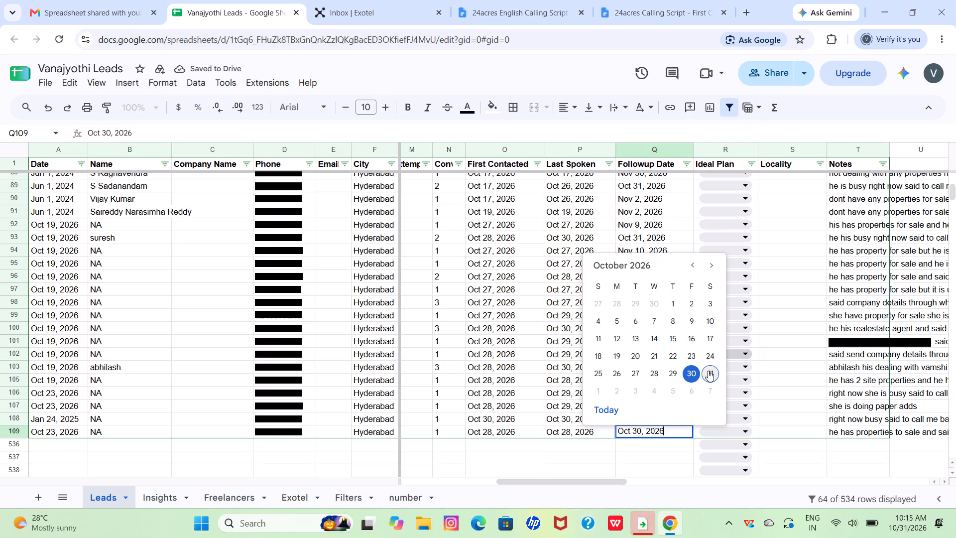
left_click(708, 371)
Copy the Followup Date October 31, 2026 from row 107 into the blank Followup Date cell of row 108.
left_click(647, 411)
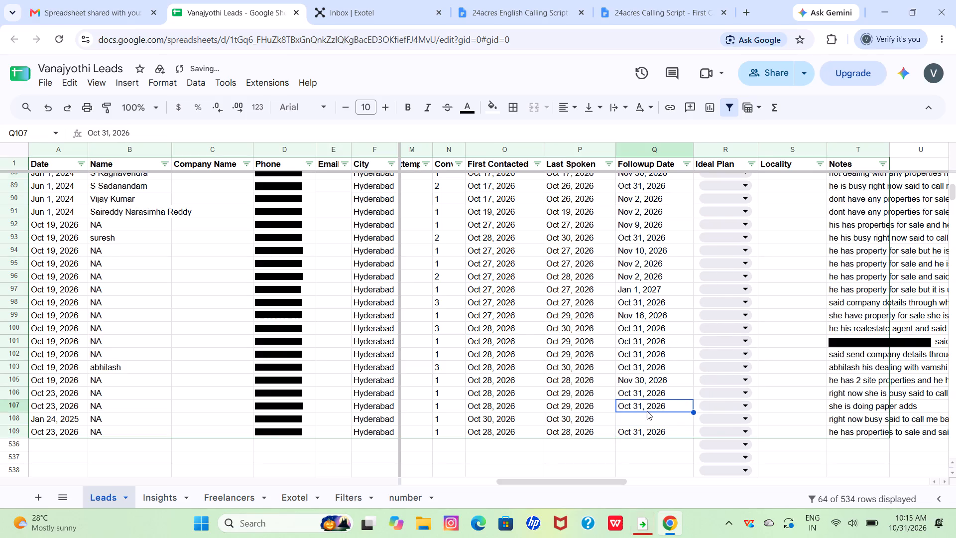
key("ctrl+c")
left_click(637, 426)
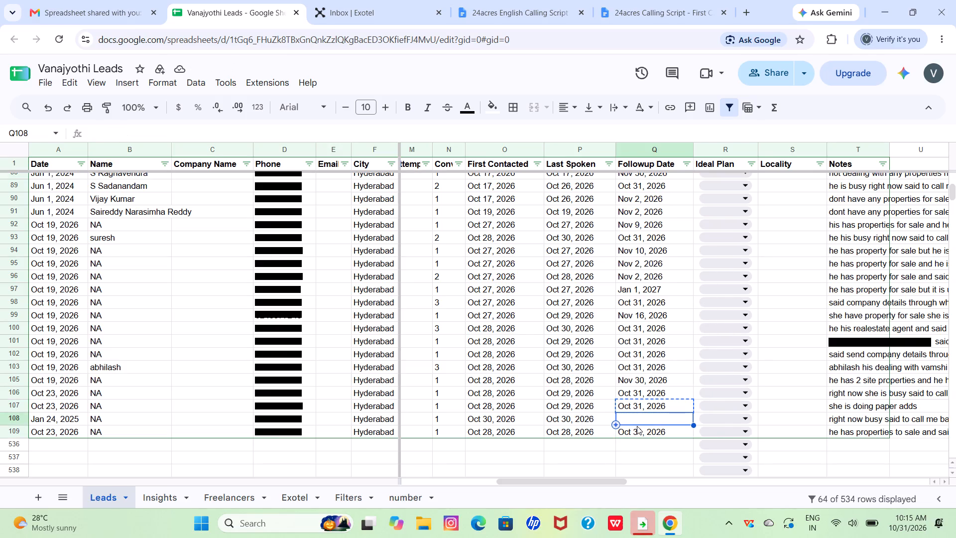
key("ctrl+v")
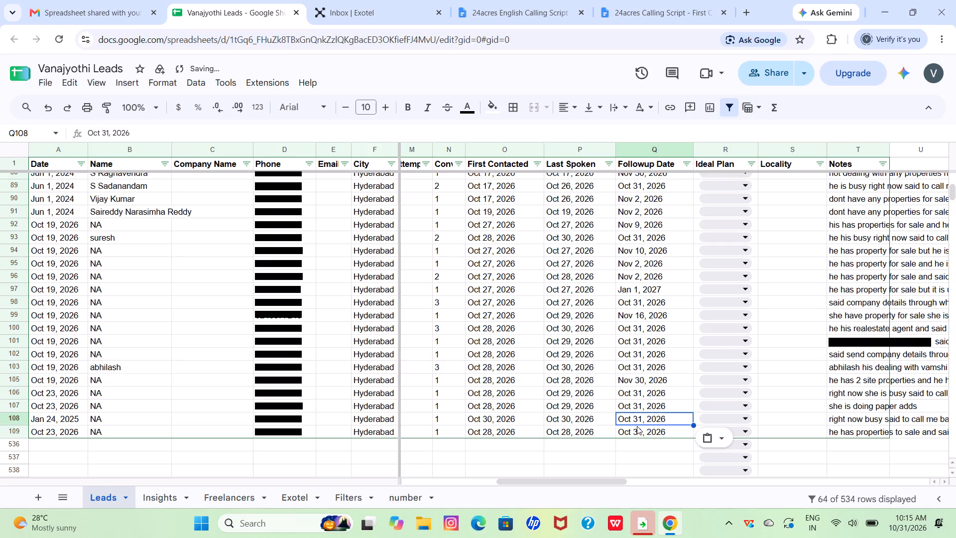
Filter the Followup Date column to show only October 31, 2026.
left_click(672, 281)
scroll(672, 281, "up", 2)
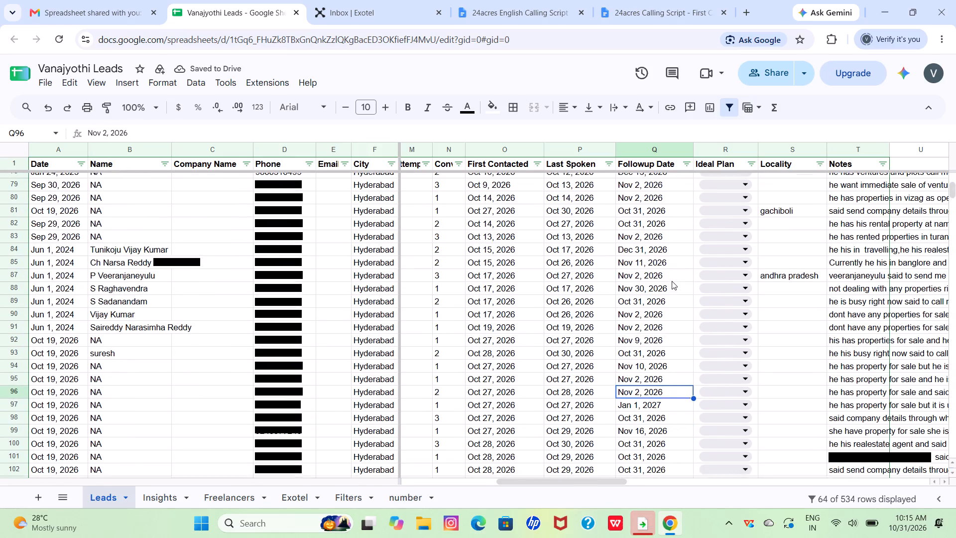
left_click(692, 159)
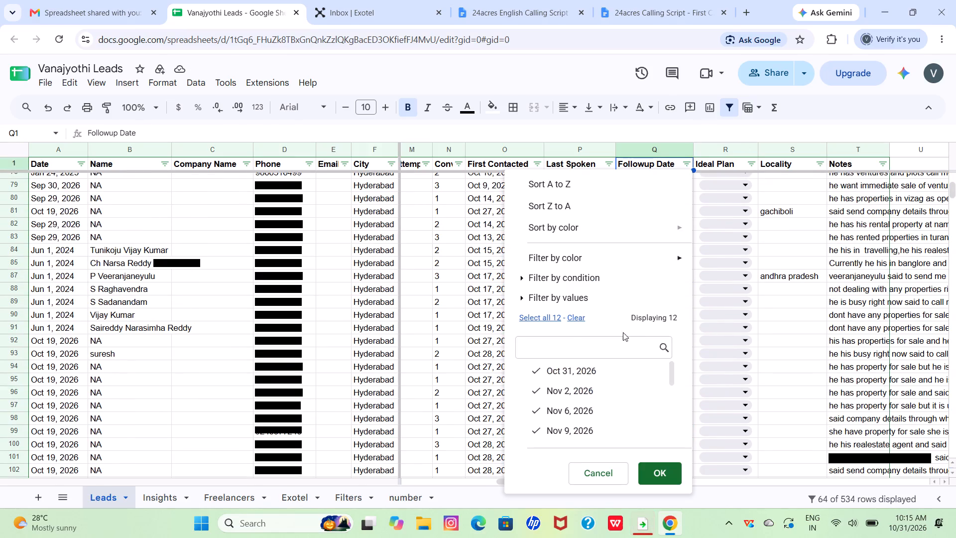
left_click(577, 316)
left_click(574, 378)
left_click(674, 477)
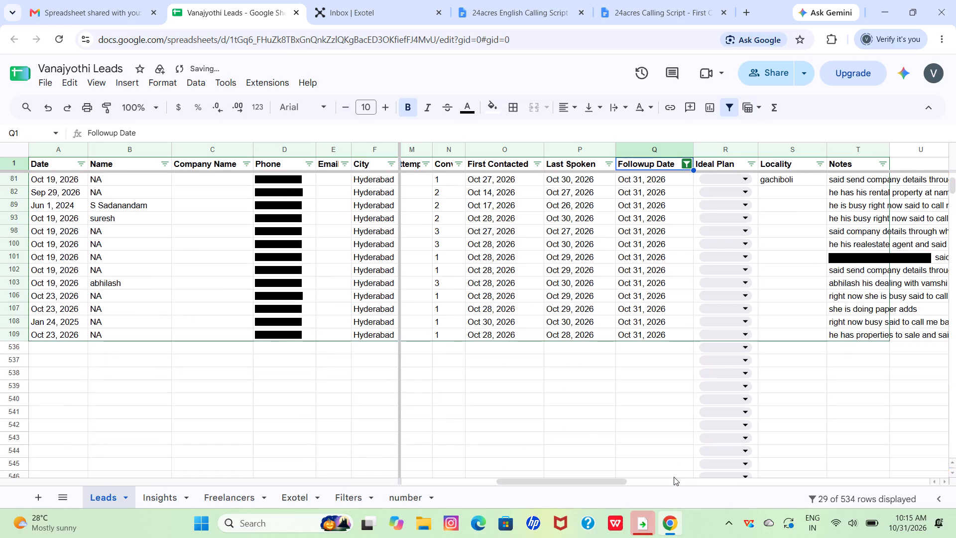
Change the Status column filter from Call Back to only Never Answered leads.
scroll(674, 477, "up", 18)
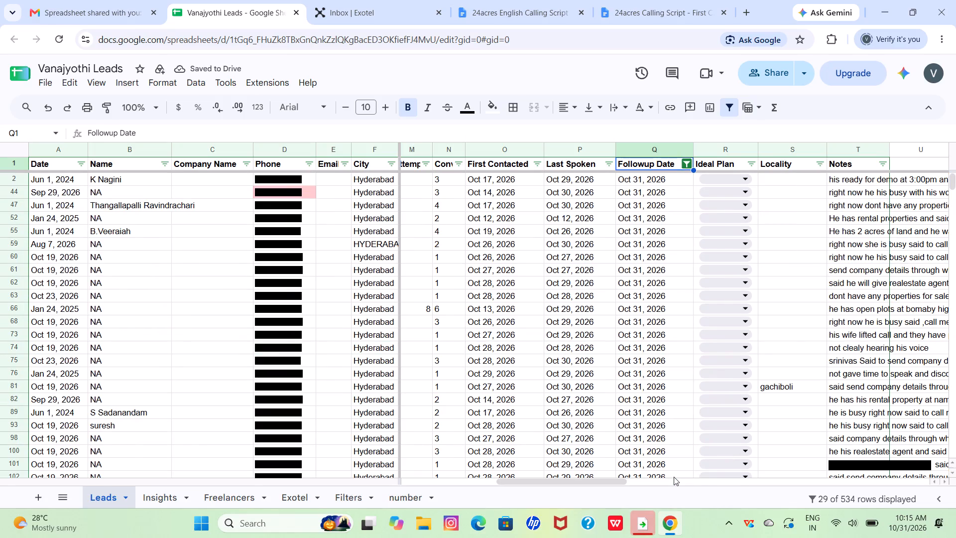
scroll(674, 477, "up", 7)
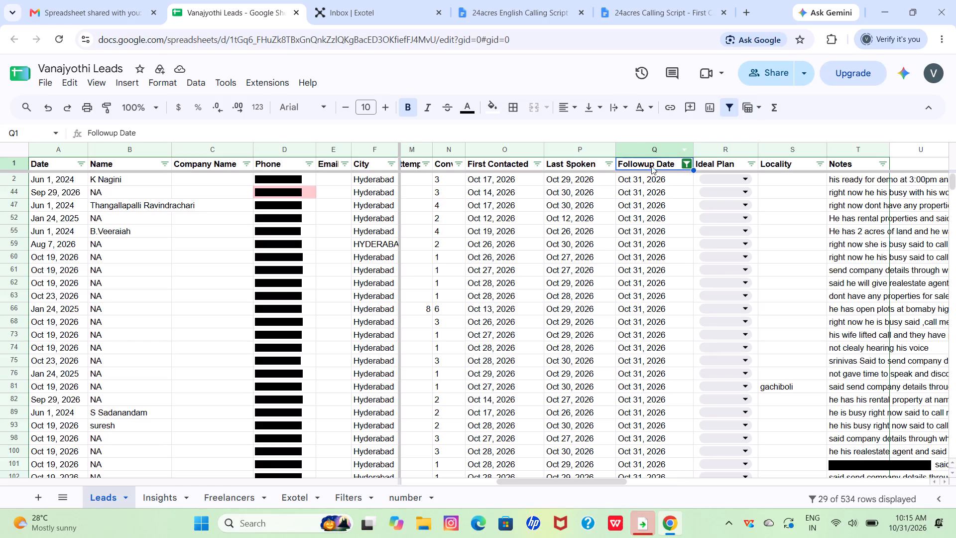
scroll(572, 166, "right", 5)
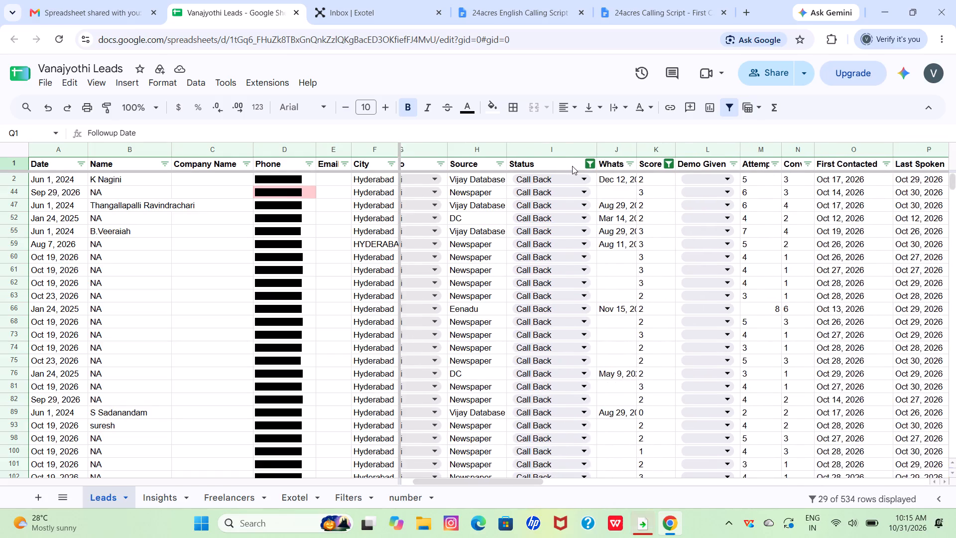
scroll(572, 166, "right", 1)
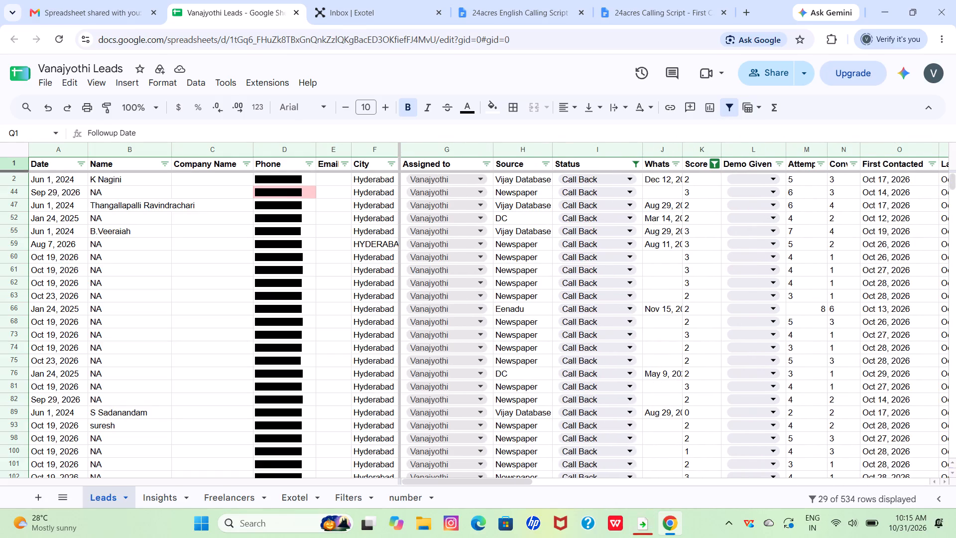
left_click(630, 170)
left_click(641, 168)
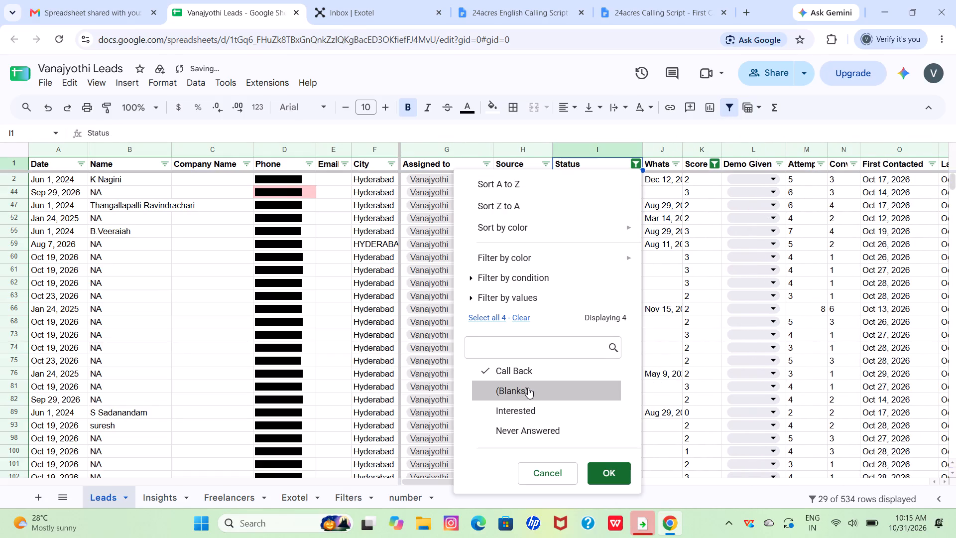
left_click(525, 317)
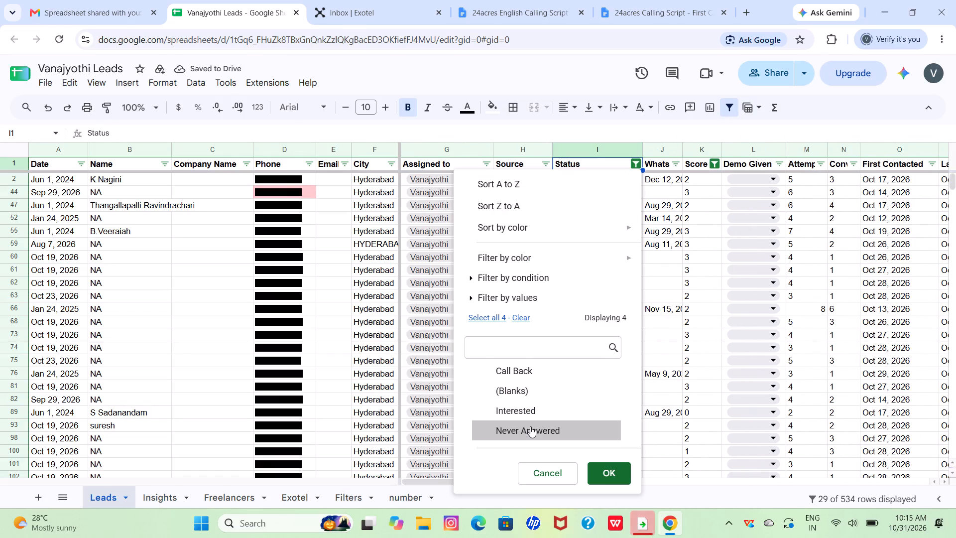
left_click(530, 426)
left_click(613, 479)
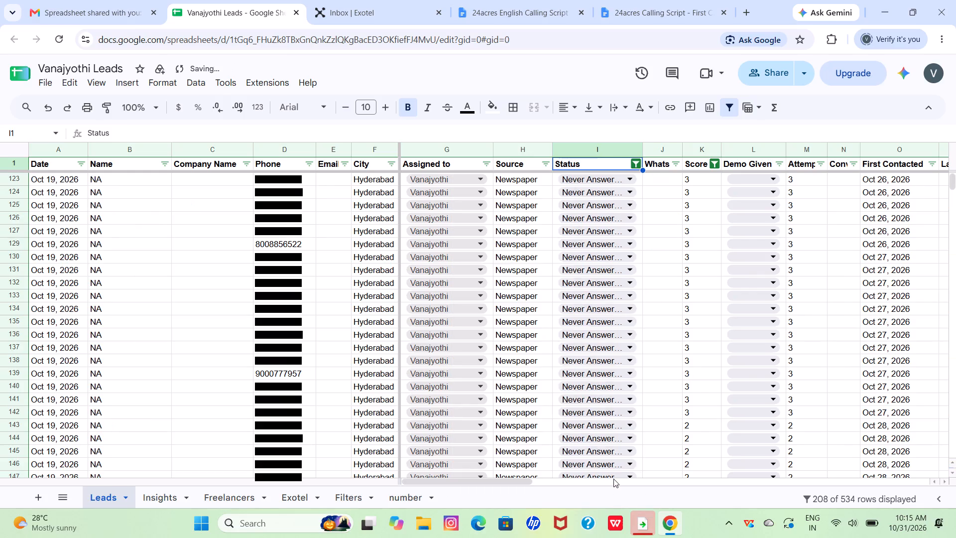
Look through the filtered Never Answered leads and check which values the Score filter includes.
scroll(613, 479, "down", 4)
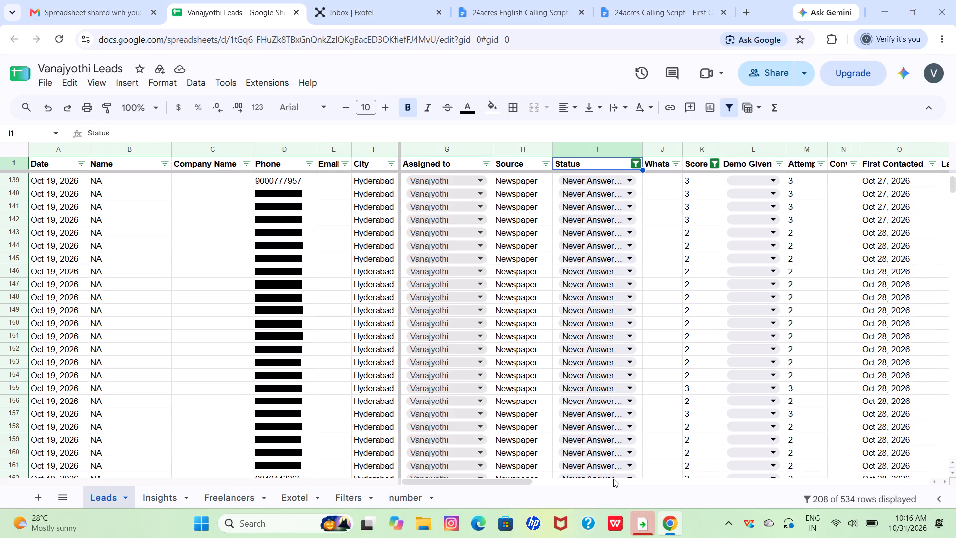
left_click(605, 358)
left_click(717, 163)
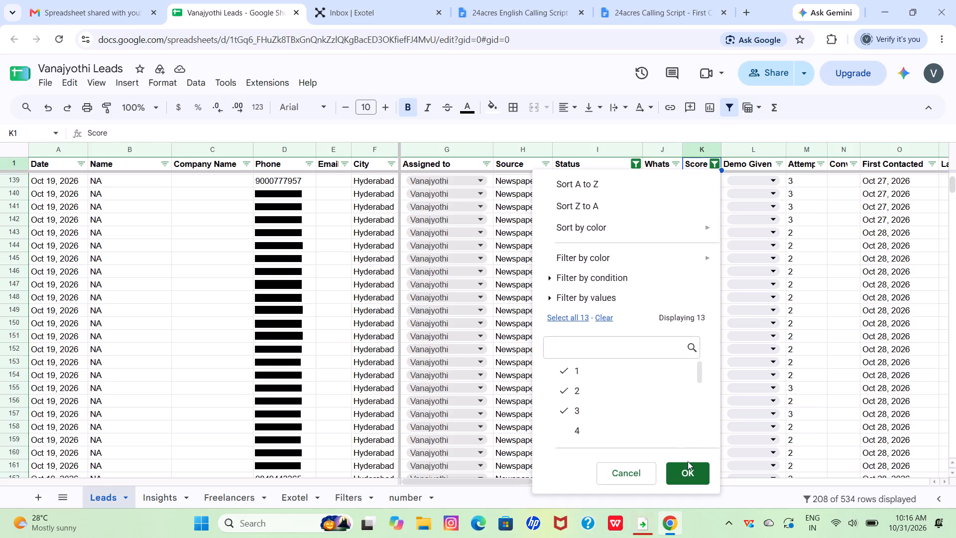
scroll(688, 461, "up", 2)
left_click(693, 472)
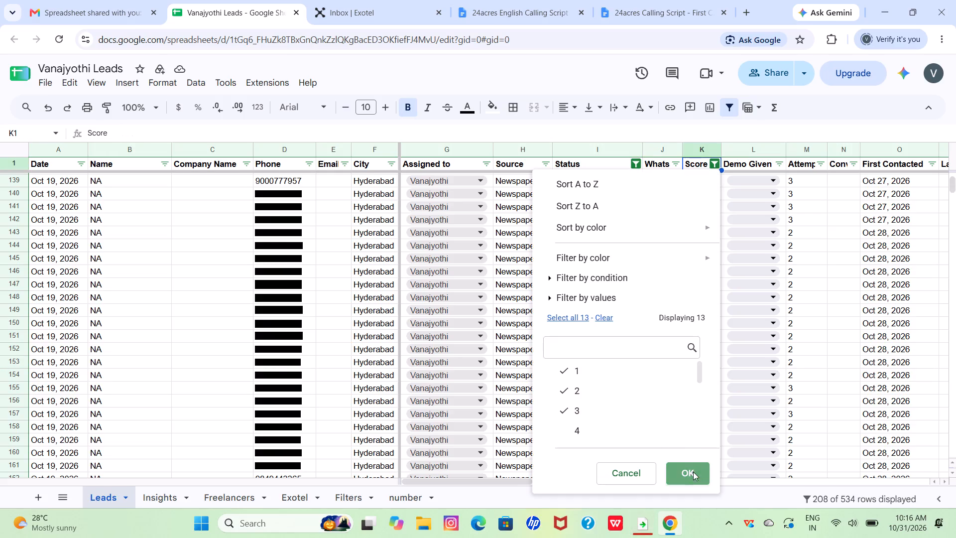
scroll(693, 472, "down", 9)
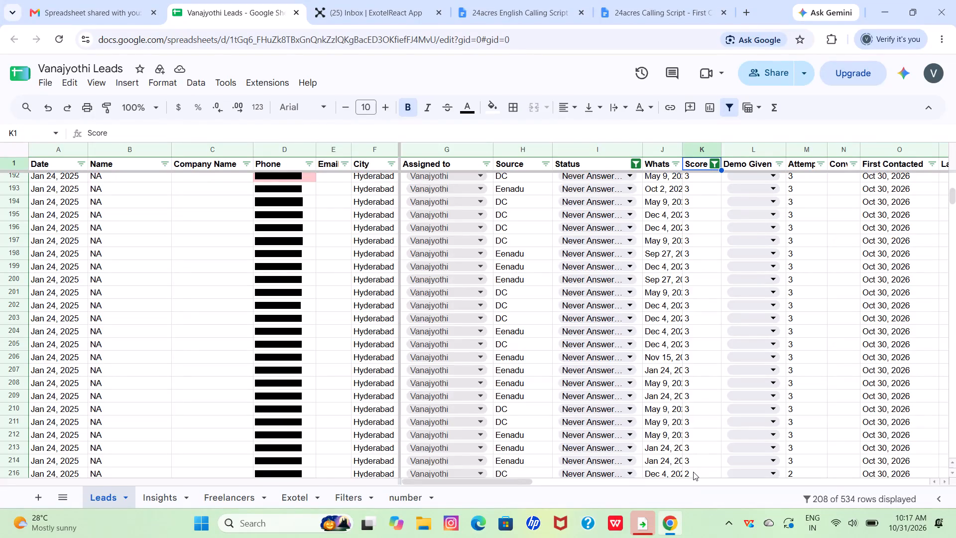
scroll(693, 472, "up", 10)
scroll(693, 472, "up", 12)
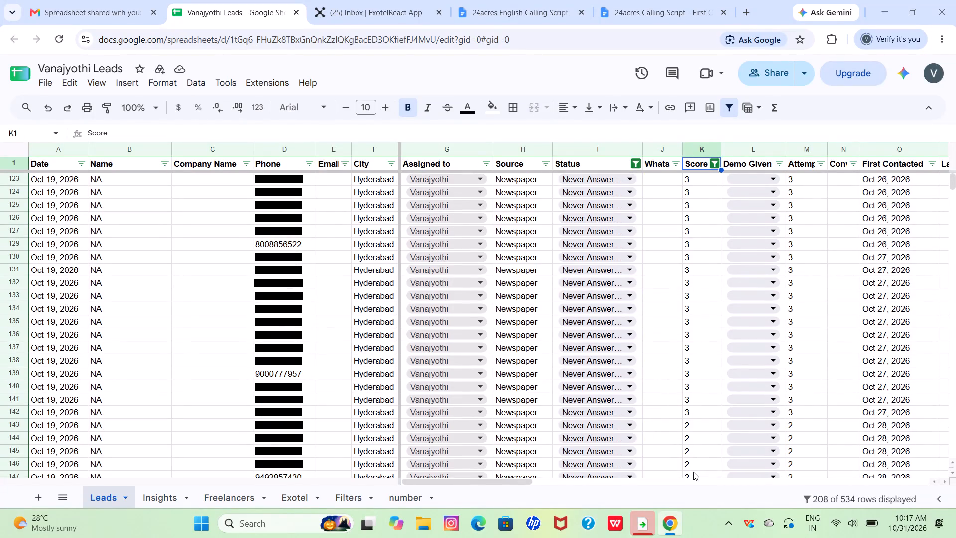
left_click(675, 298)
scroll(675, 298, "up", 7)
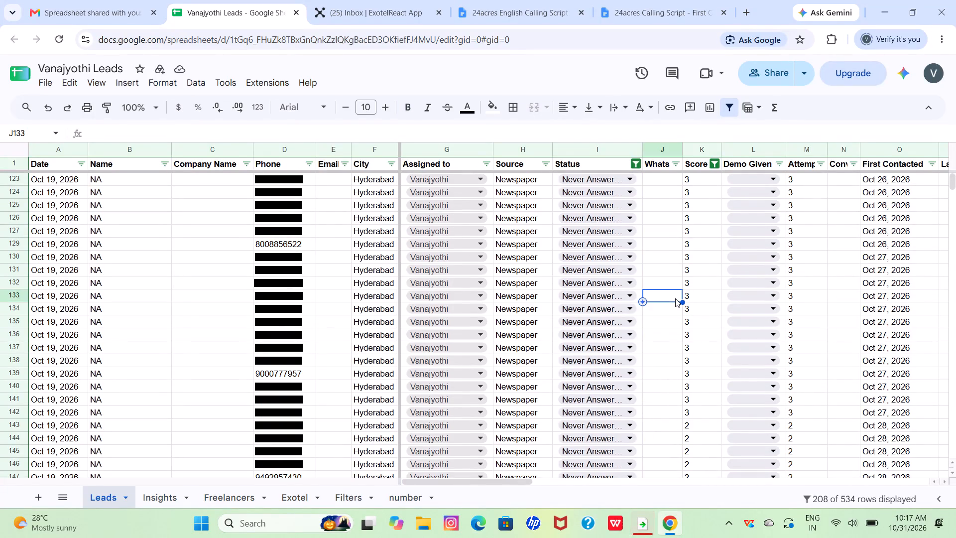
scroll(675, 298, "up", 2)
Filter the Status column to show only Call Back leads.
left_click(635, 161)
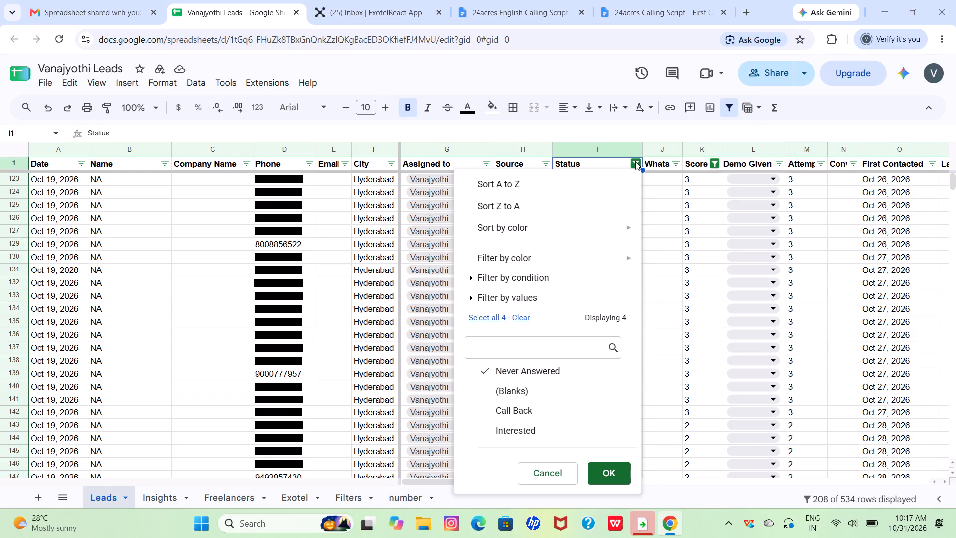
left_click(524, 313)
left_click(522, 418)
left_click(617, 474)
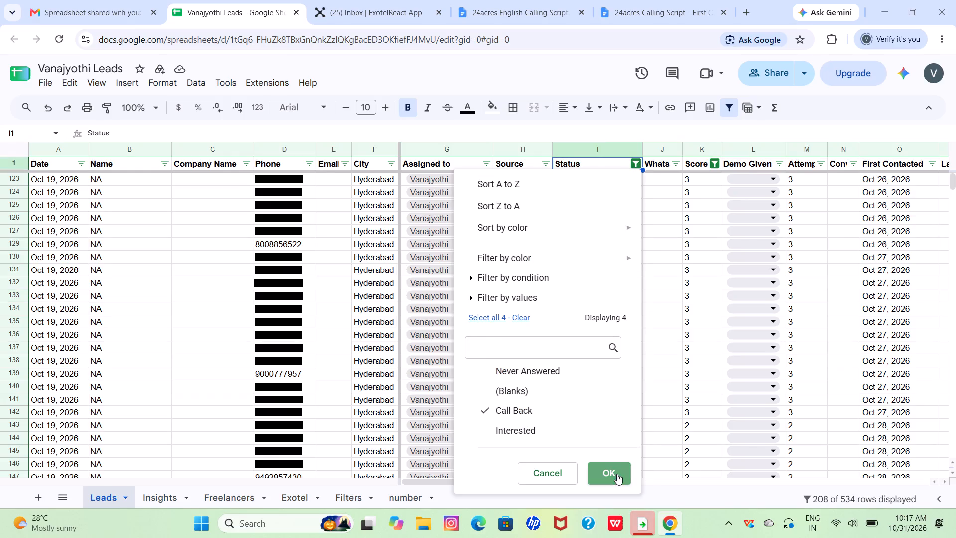
Look through the filtered low-score Call Back leads from first to last row.
scroll(617, 474, "up", 19)
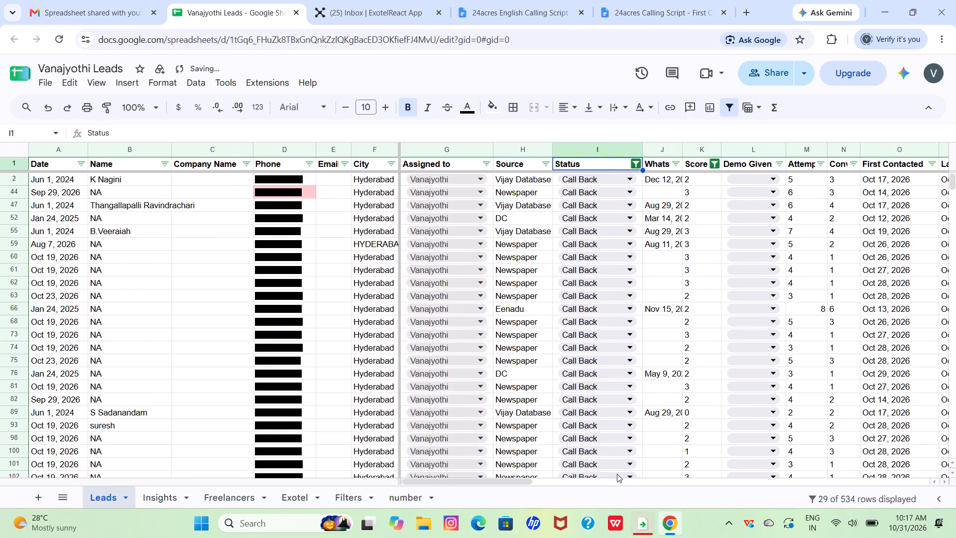
scroll(617, 474, "down", 4)
scroll(617, 474, "up", 10)
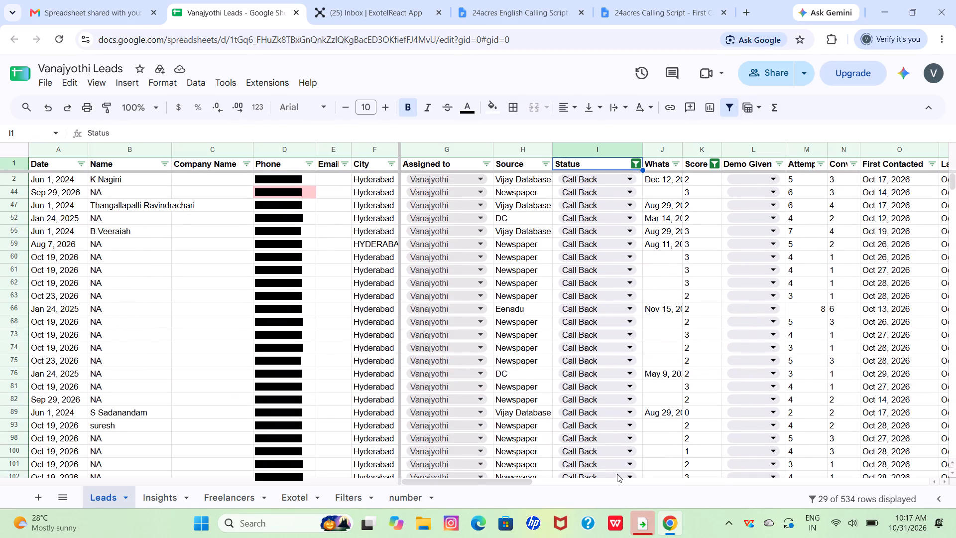
scroll(617, 474, "down", 4)
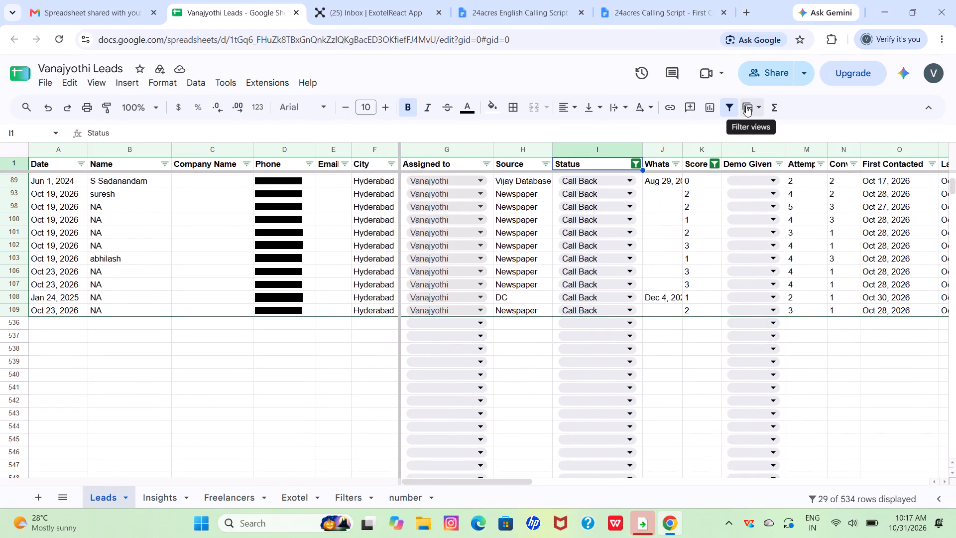
scroll(658, 336, "up", 10)
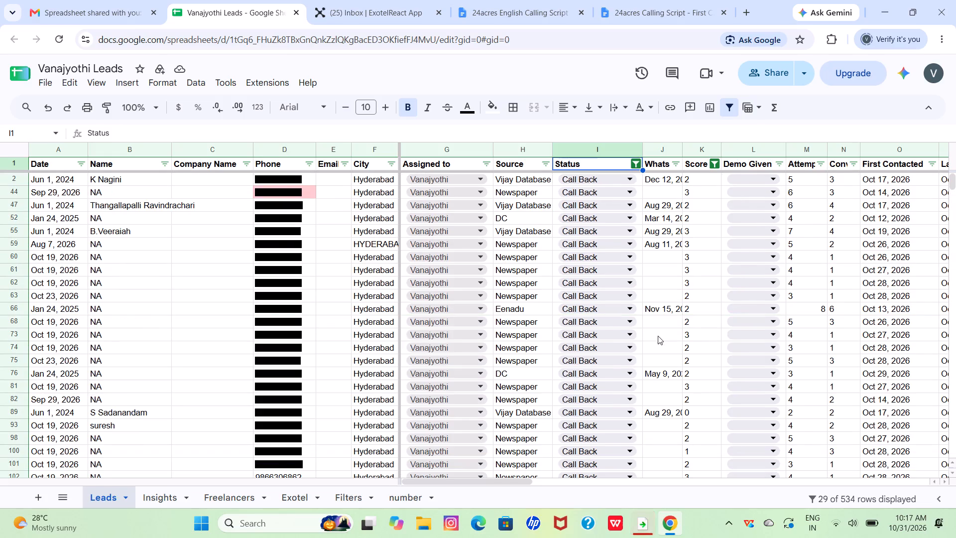
scroll(674, 226, "up", 5)
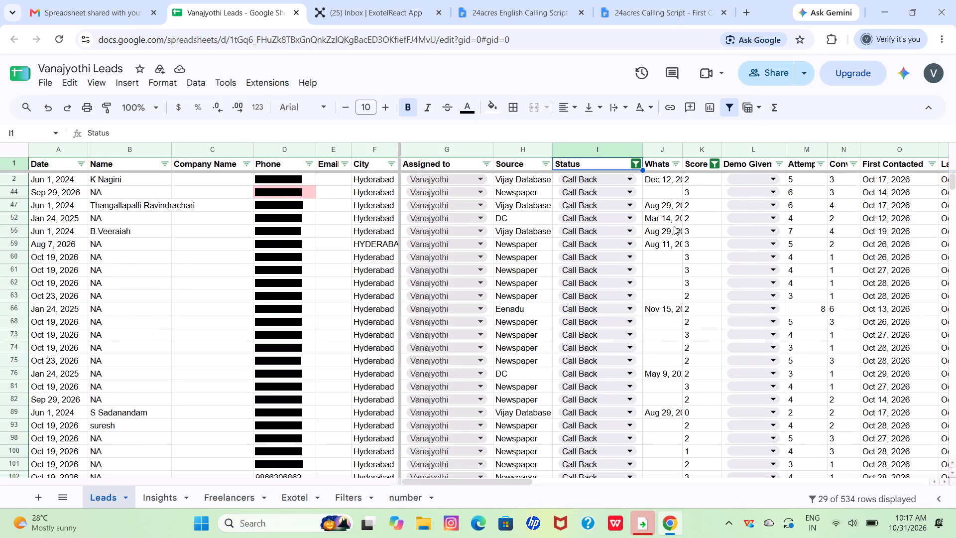
Remove the filter from the Leads sheet so that all leads are listed.
left_click(636, 162)
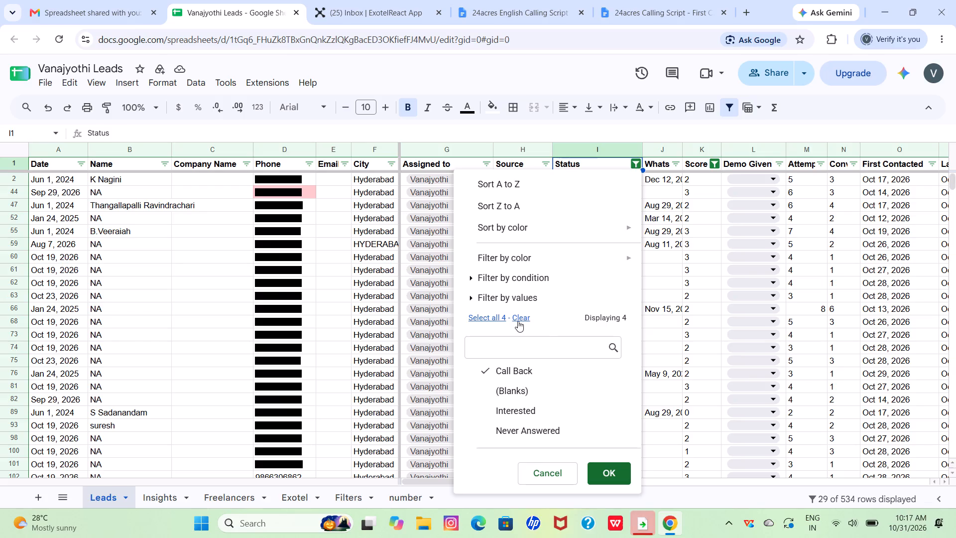
left_click(517, 320)
left_click(727, 107)
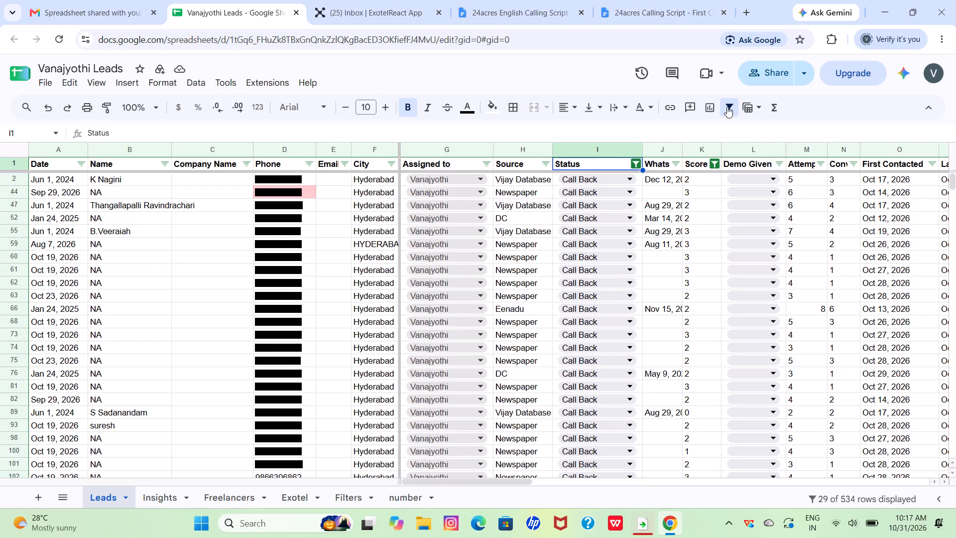
Review the Followup Date and Notes columns of the first leads in the unfiltered list.
scroll(594, 296, "up", 9)
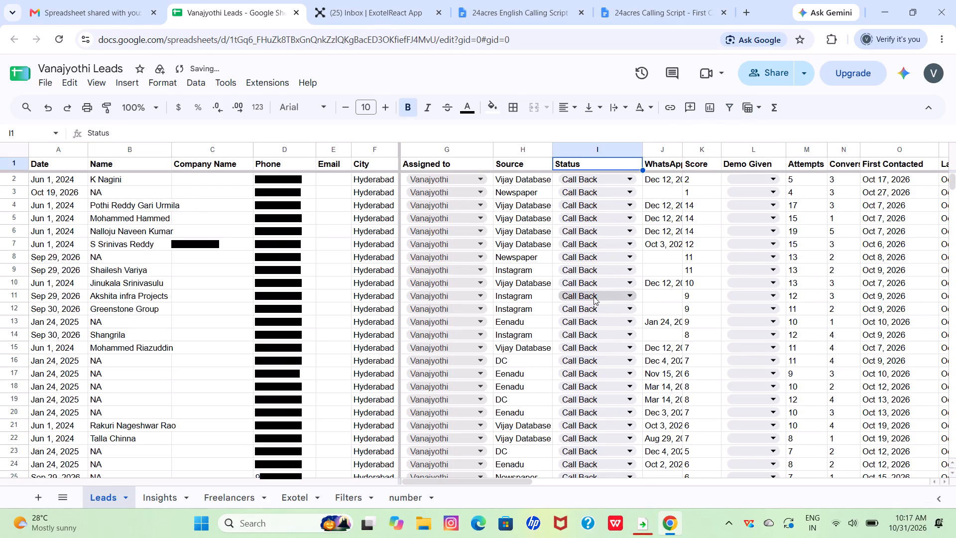
scroll(594, 296, "left", 9)
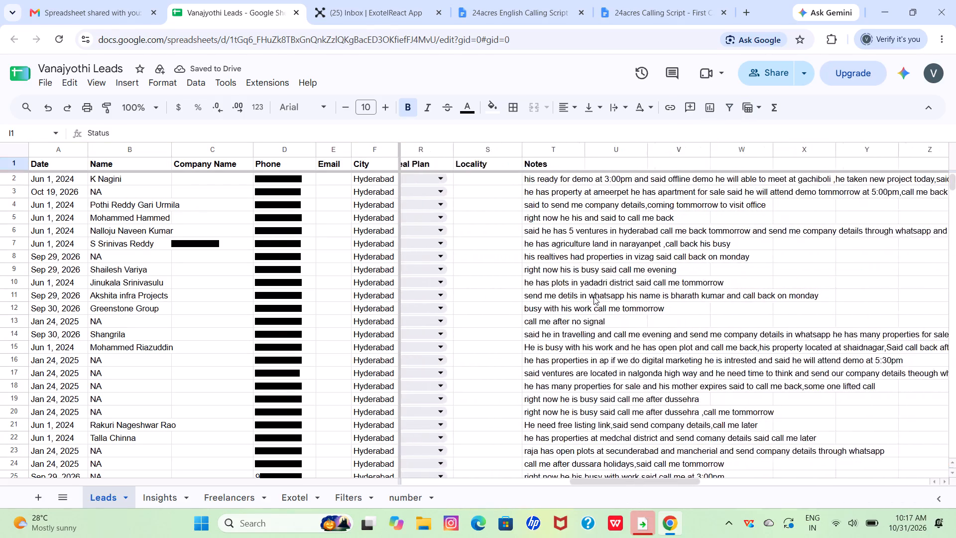
scroll(594, 296, "left", 1)
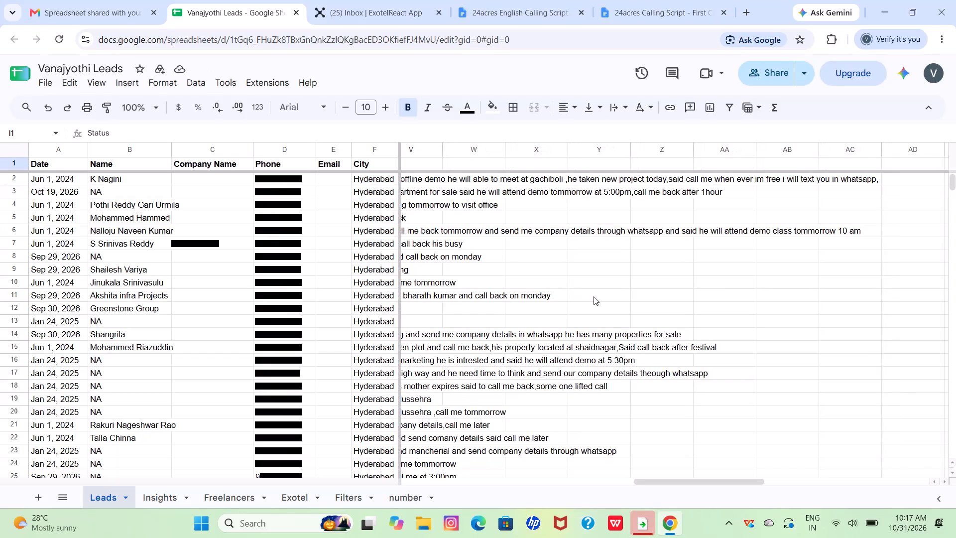
scroll(718, 281, "right", 7)
scroll(718, 281, "left", 6)
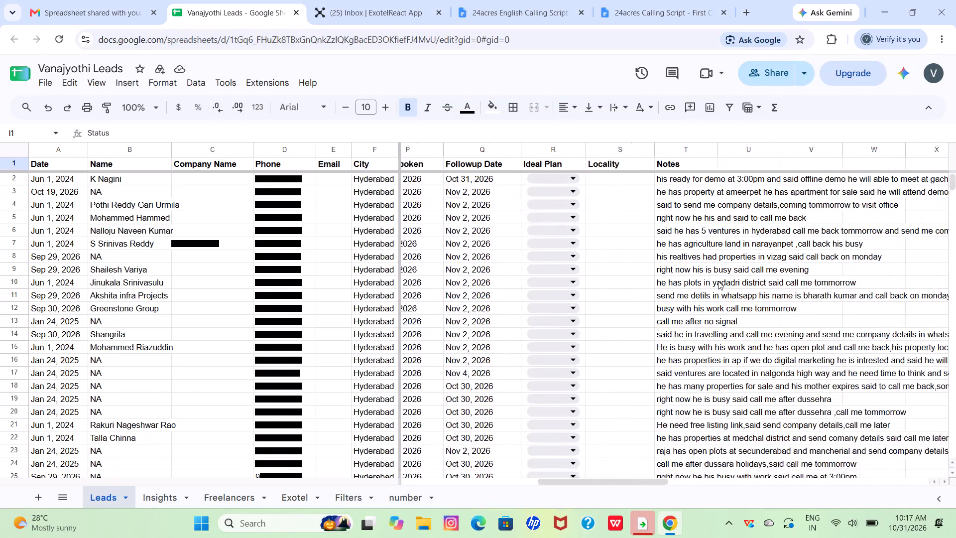
scroll(718, 281, "left", 2)
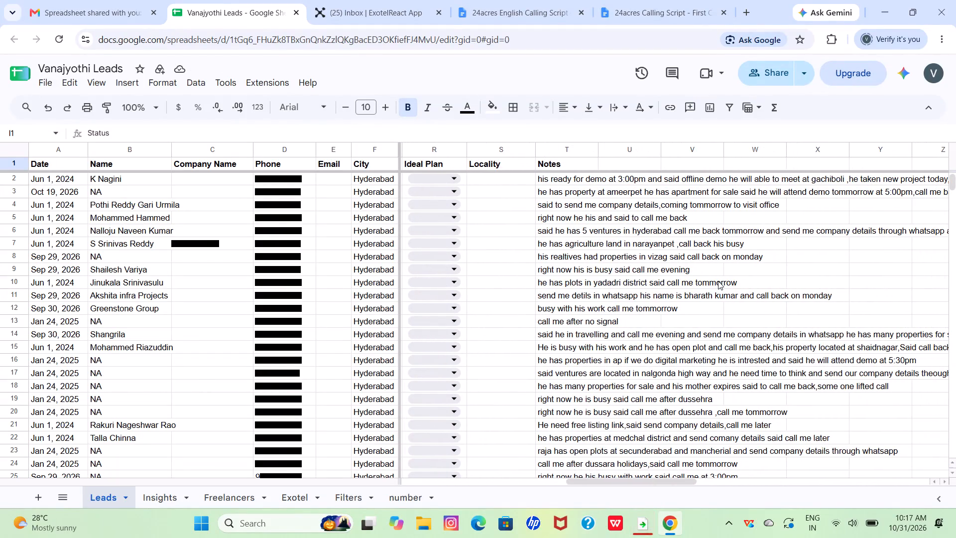
scroll(718, 281, "left", 3)
scroll(718, 281, "right", 1)
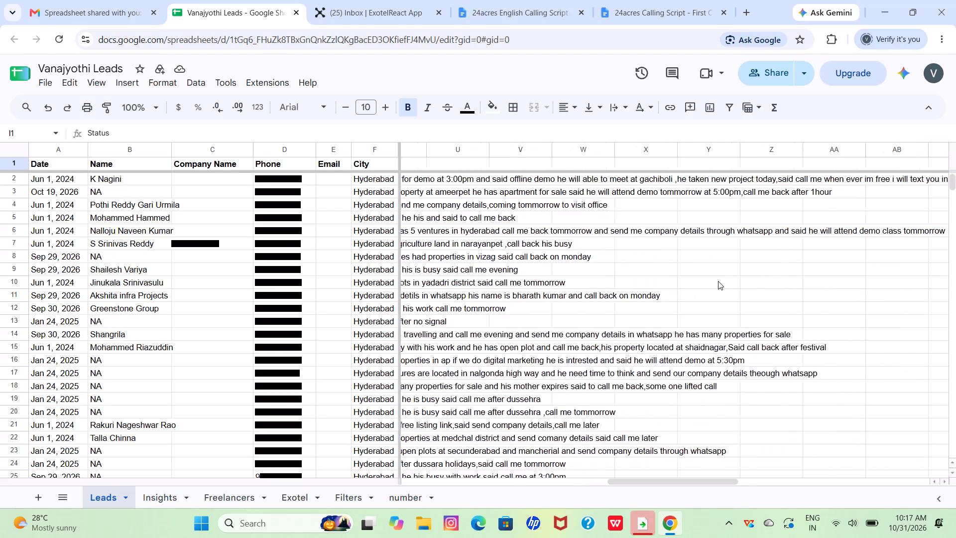
scroll(718, 281, "right", 2)
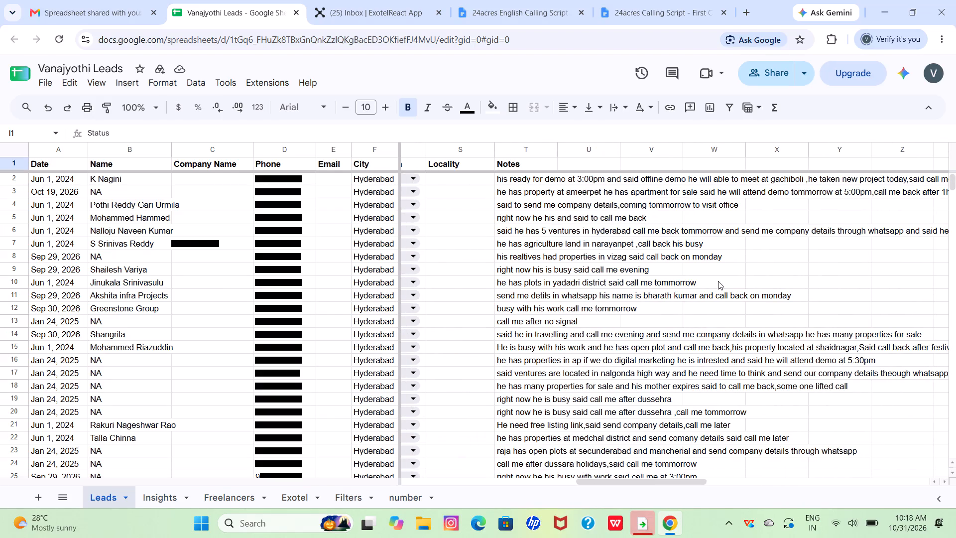
scroll(718, 281, "right", 3)
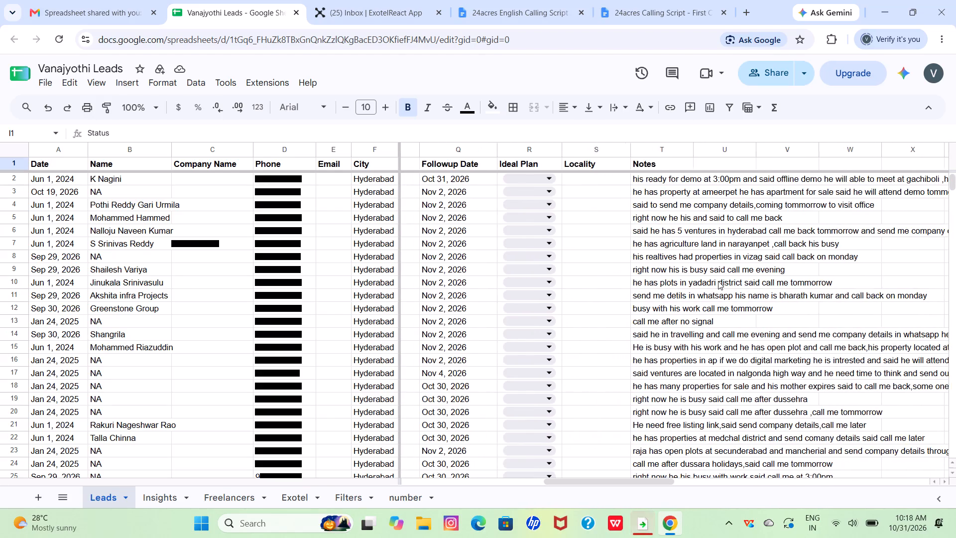
scroll(718, 281, "up", 1)
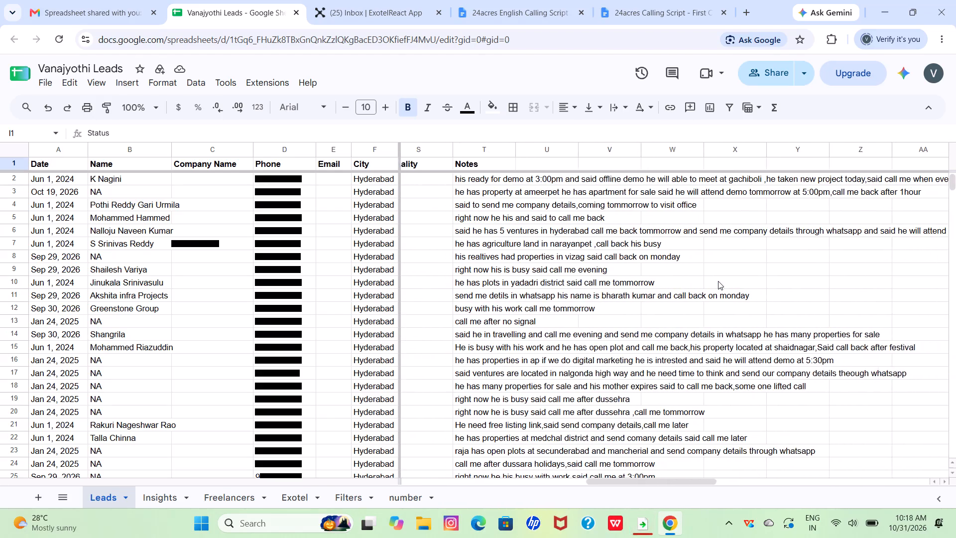
scroll(718, 281, "up", 1)
scroll(747, 290, "right", 2)
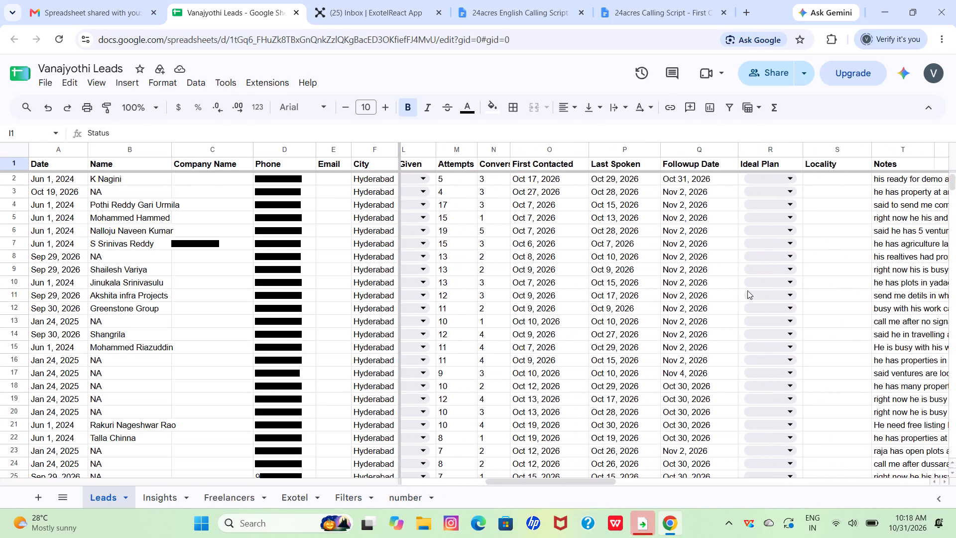
scroll(747, 290, "right", 1)
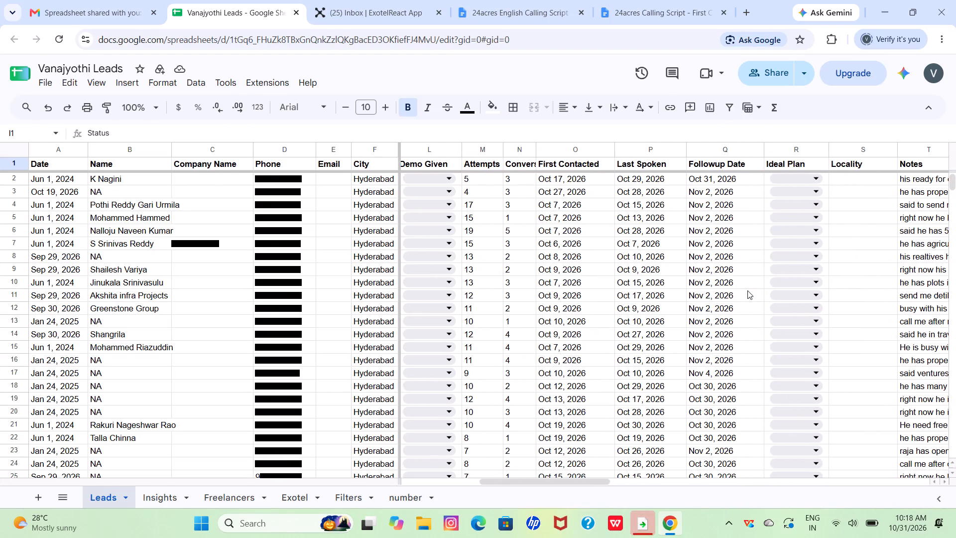
scroll(747, 290, "left", 5)
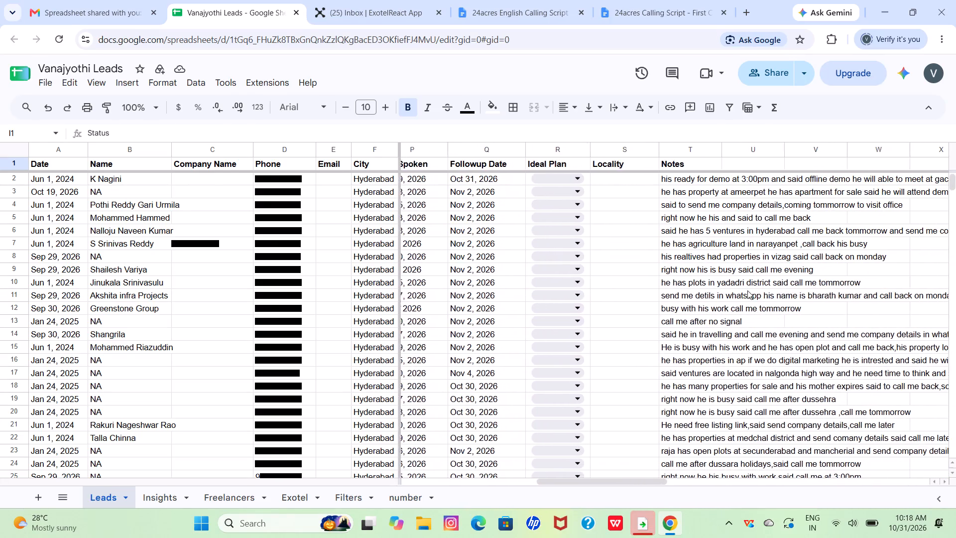
scroll(747, 290, "left", 2)
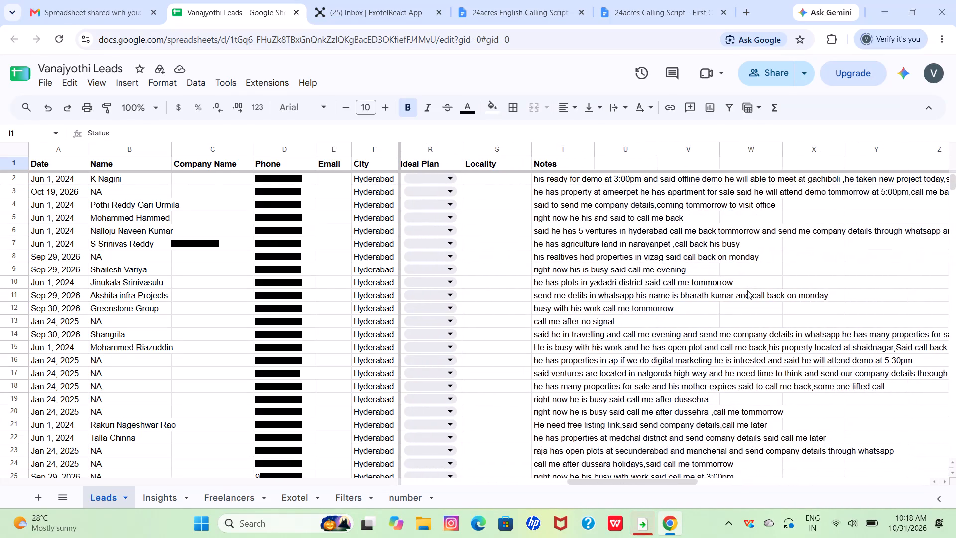
scroll(747, 290, "left", 1)
scroll(747, 290, "right", 1)
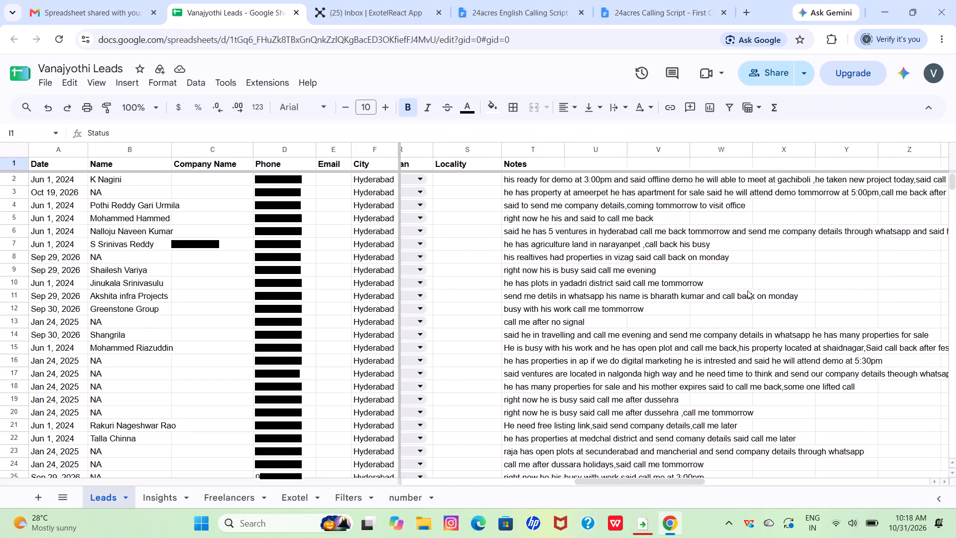
scroll(747, 290, "right", 2)
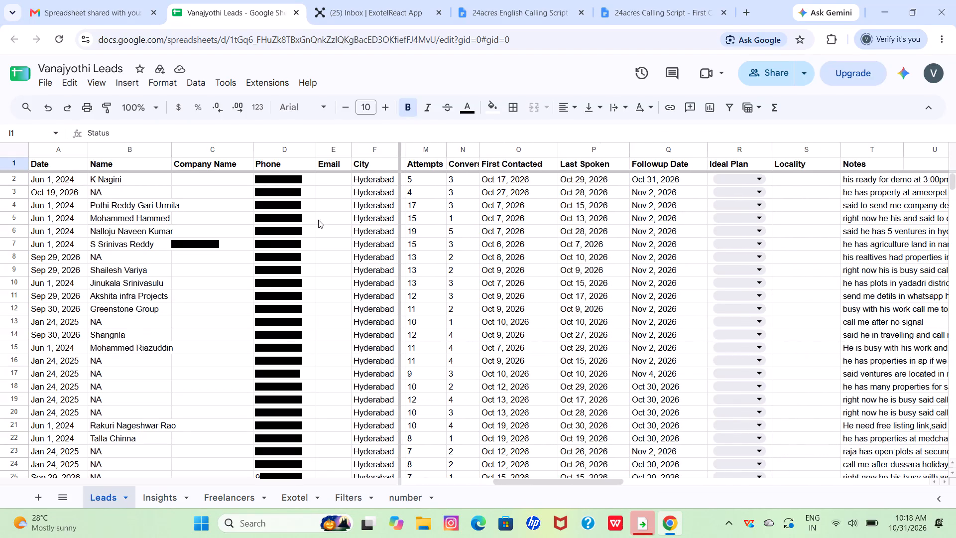
Select the Phone cell of the lead in row 3.
left_click(289, 197)
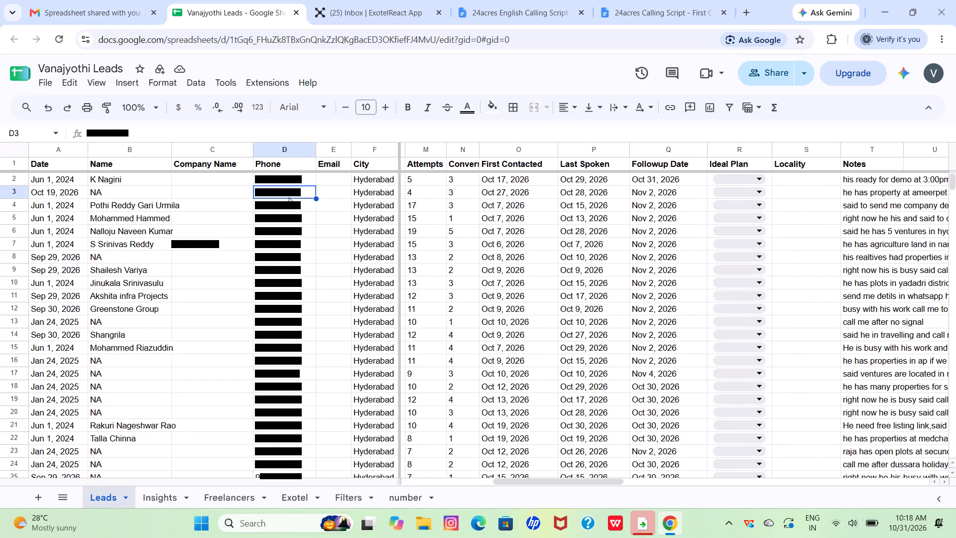
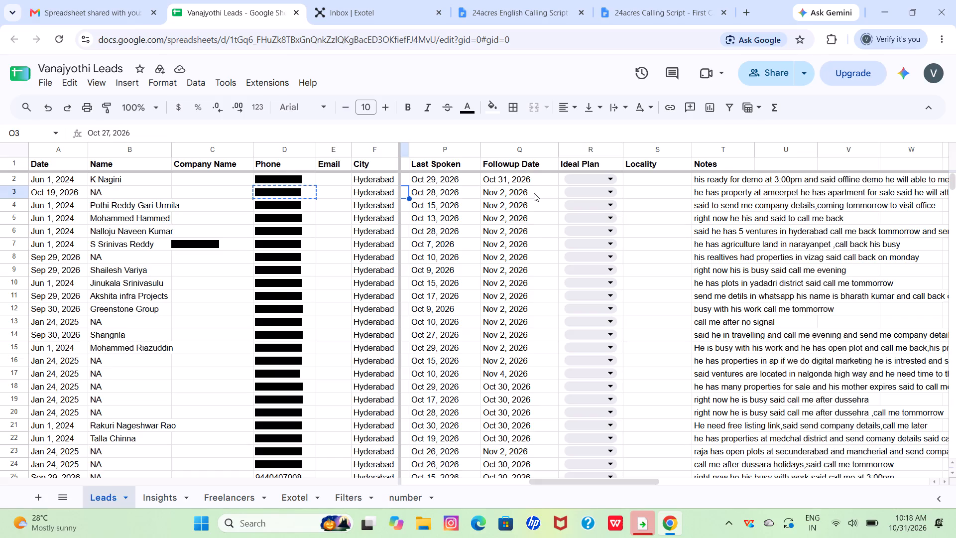
Check the Followup Date of the lead in row 3 and read the full Notes entry for that lead.
left_click(534, 193)
scroll(534, 193, "left", 2)
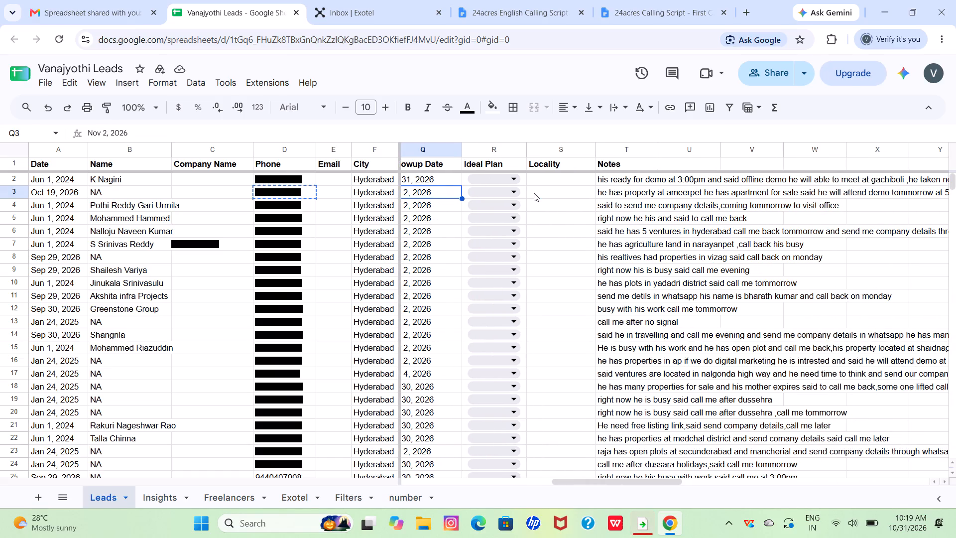
scroll(534, 193, "left", 2)
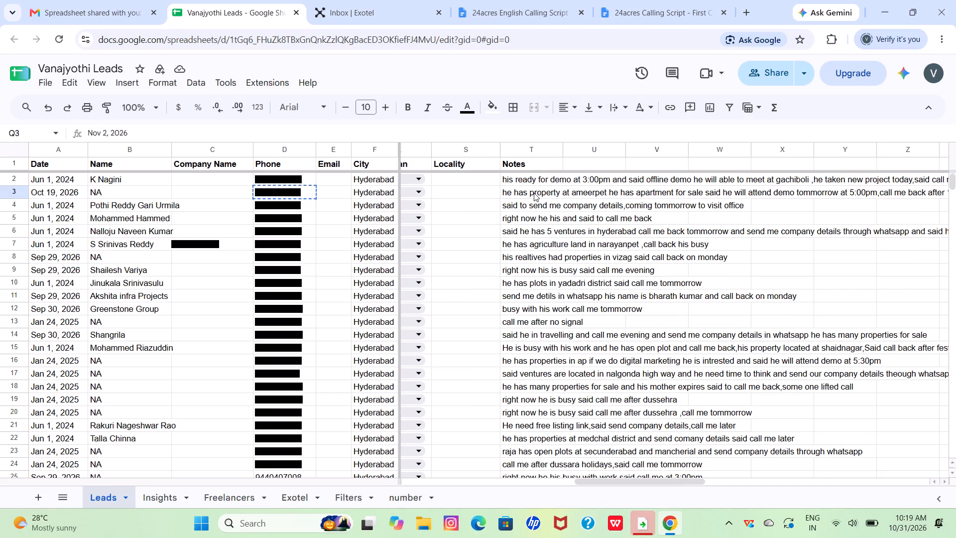
scroll(534, 193, "right", 1)
left_click(534, 193)
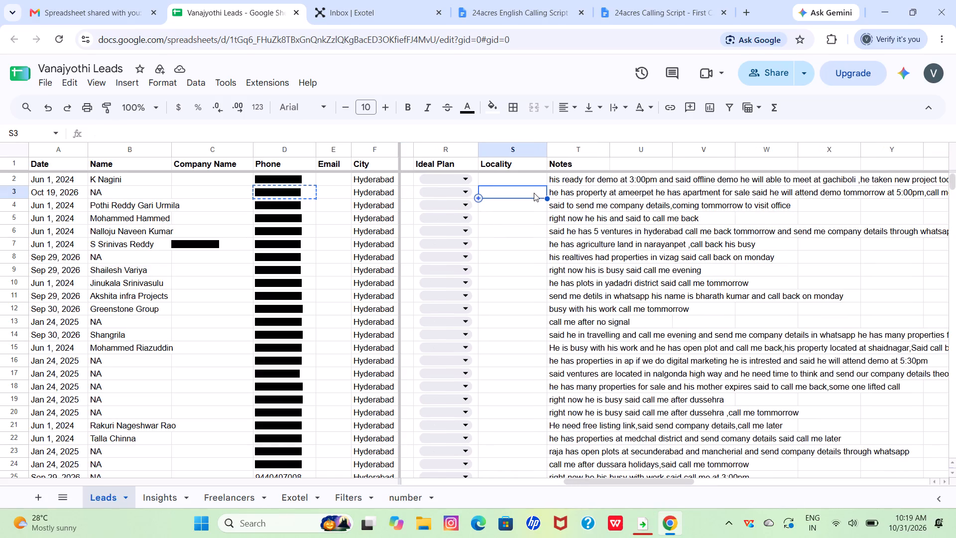
left_click(559, 196)
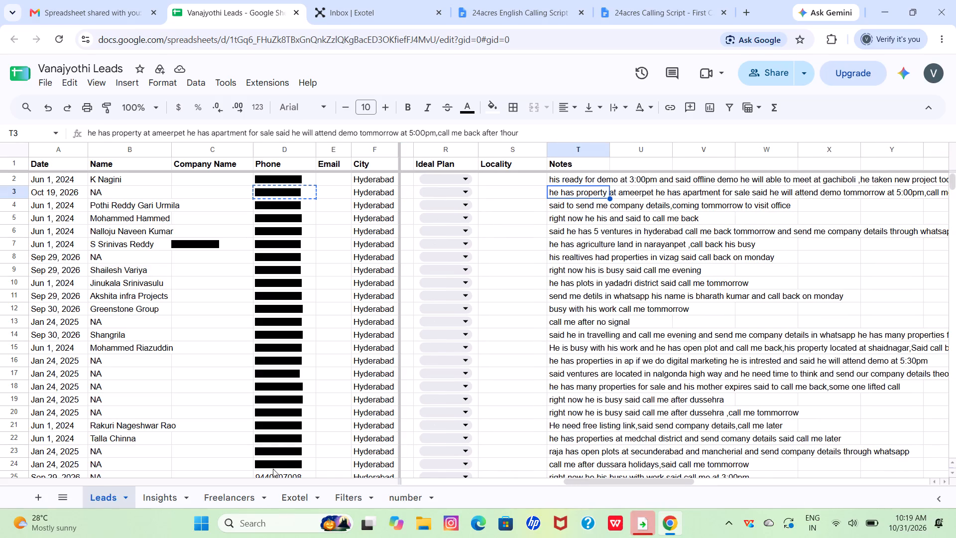
Bring up the Windows list of pinned and installed apps.
left_click(192, 533)
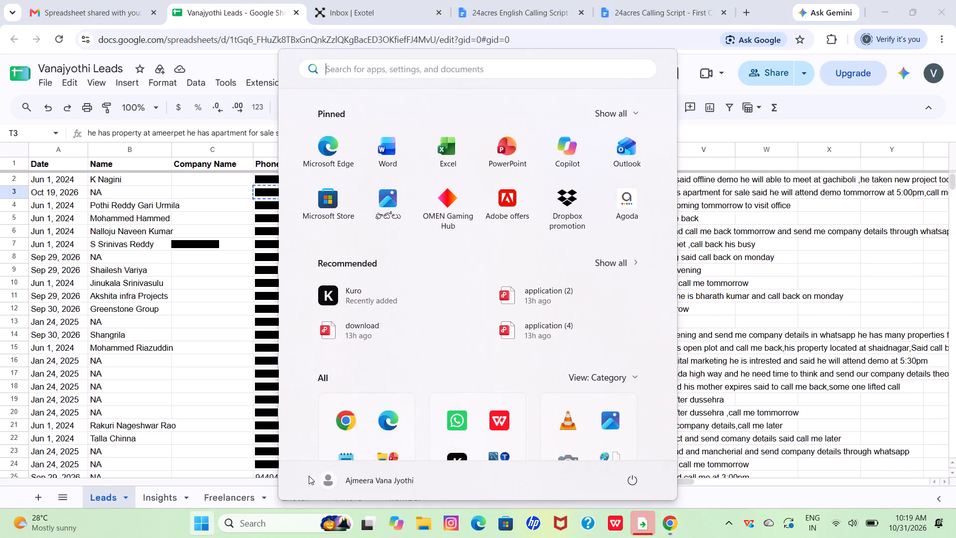
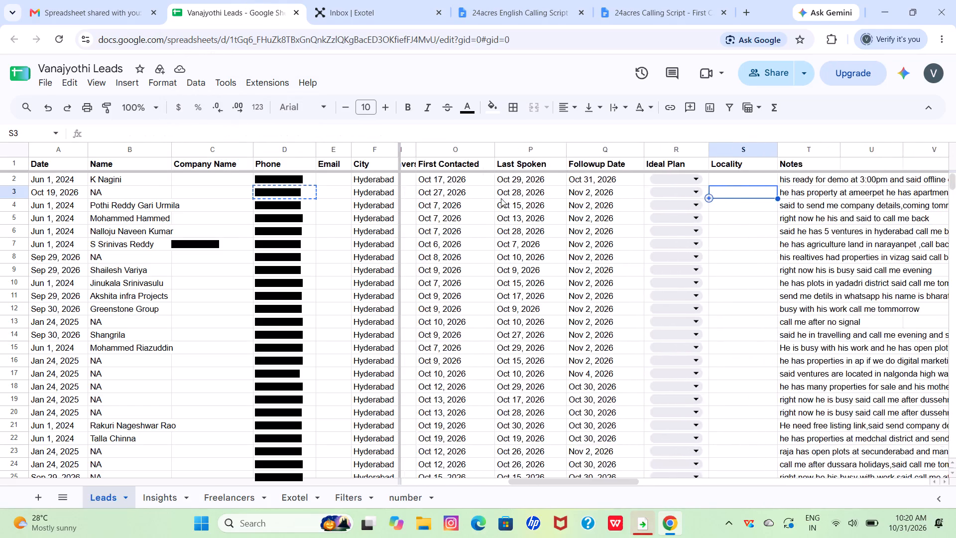
Set the Attempts count for the lead in row 3 to 6.
scroll(501, 198, "right", 2)
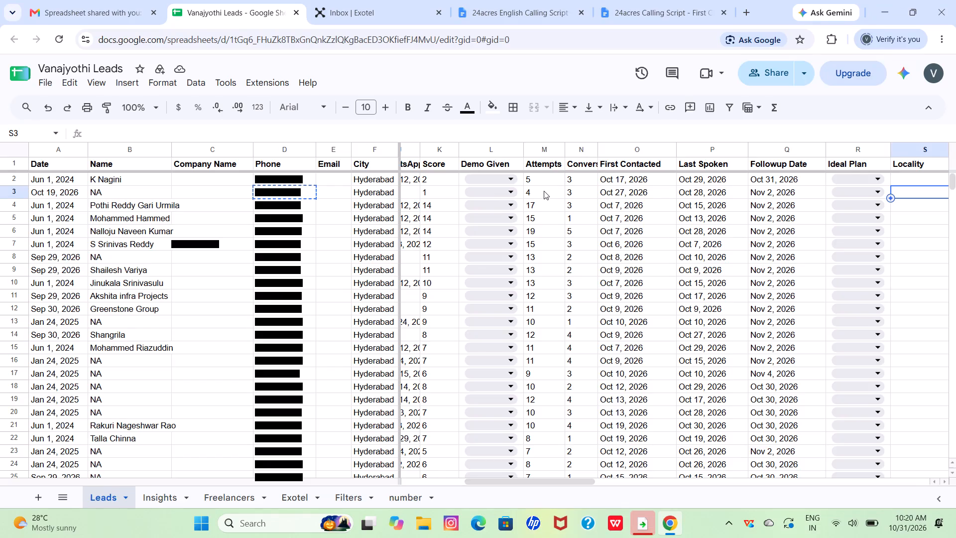
left_click(544, 191)
key("6")
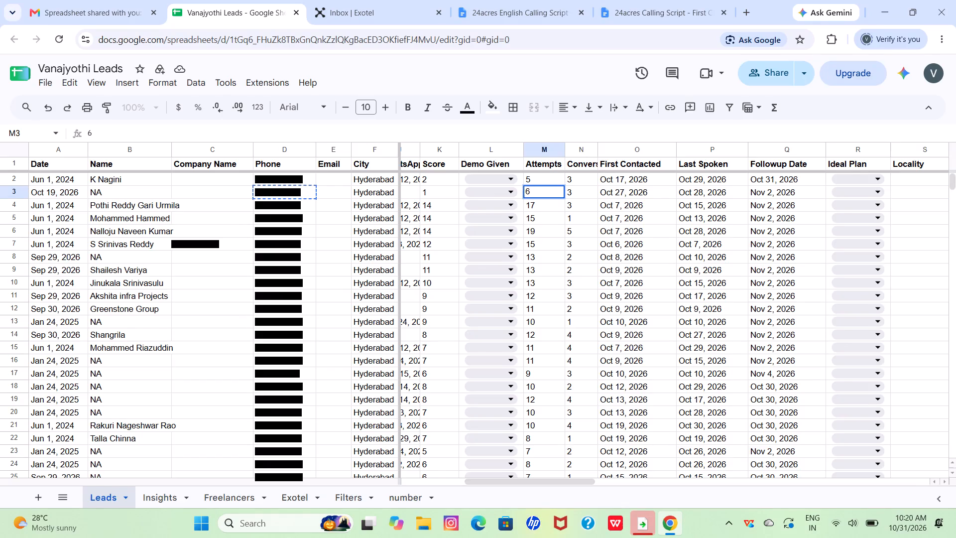
left_click(586, 196)
Review the contact dates and the full Notes entry of the lead in row 3.
scroll(586, 196, "left", 2)
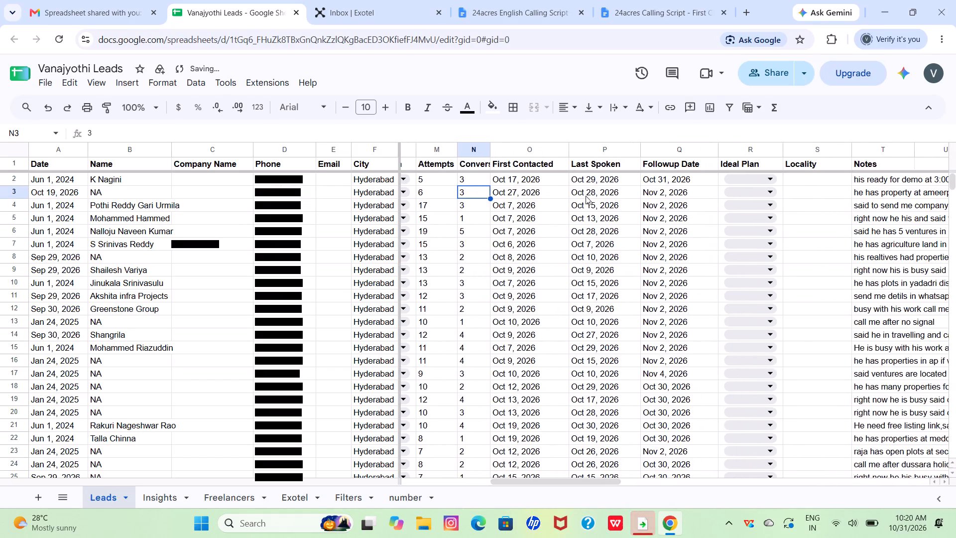
scroll(586, 196, "left", 3)
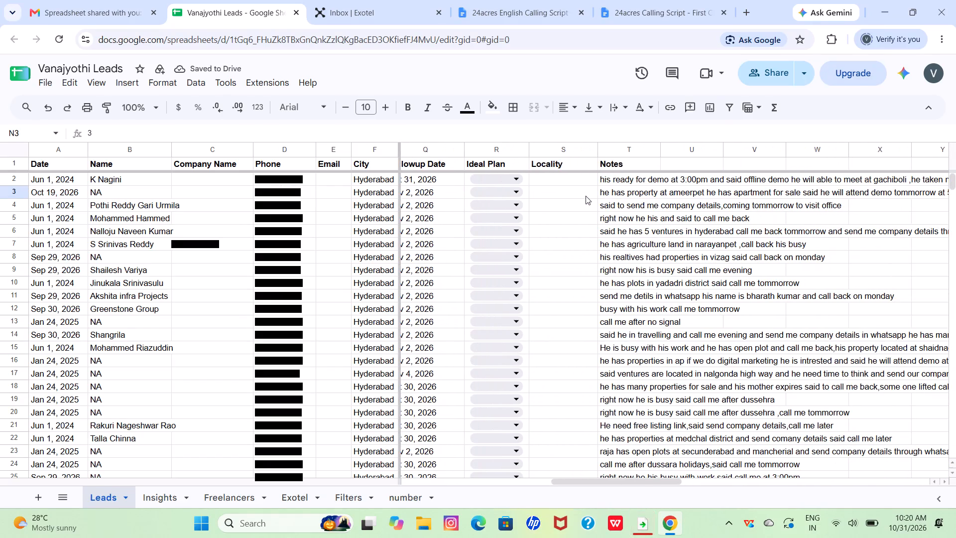
scroll(586, 196, "left", 1)
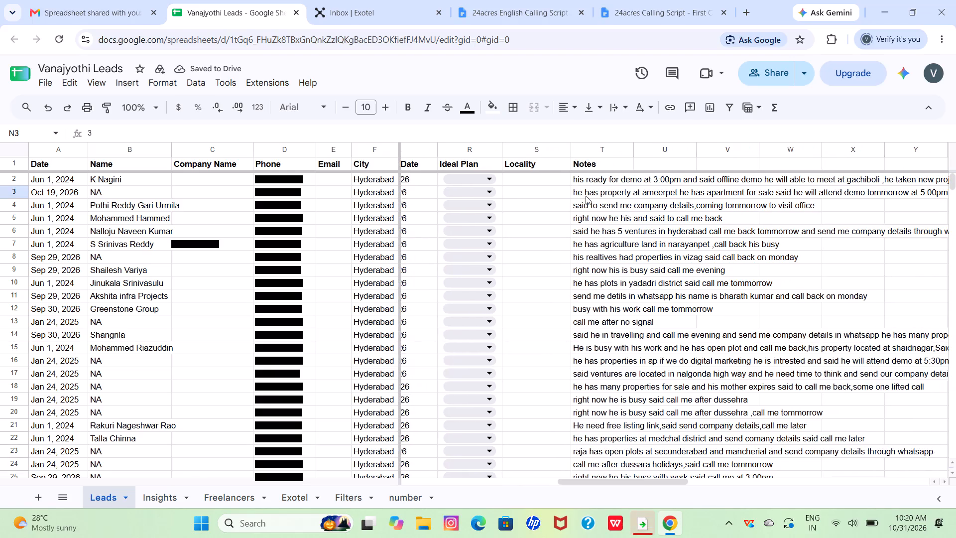
scroll(586, 196, "left", 3)
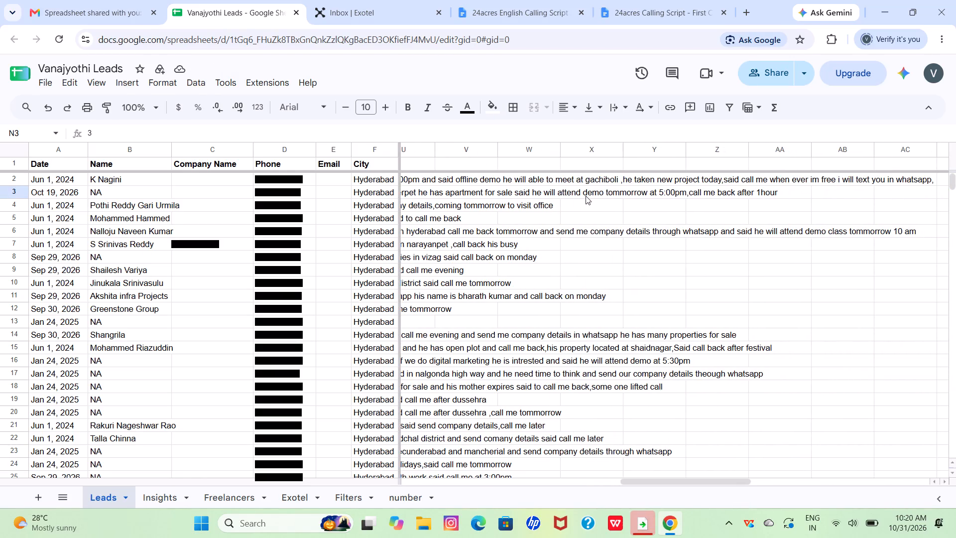
scroll(586, 196, "right", 6)
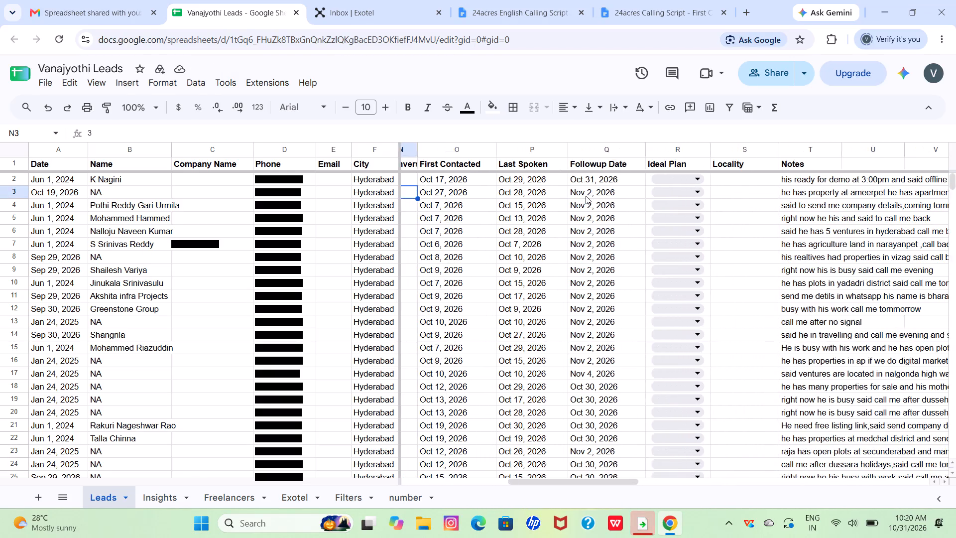
Set the Followup Date of the leads in rows 18 to 21 to Oct 31, 2026.
scroll(586, 196, "down", 1)
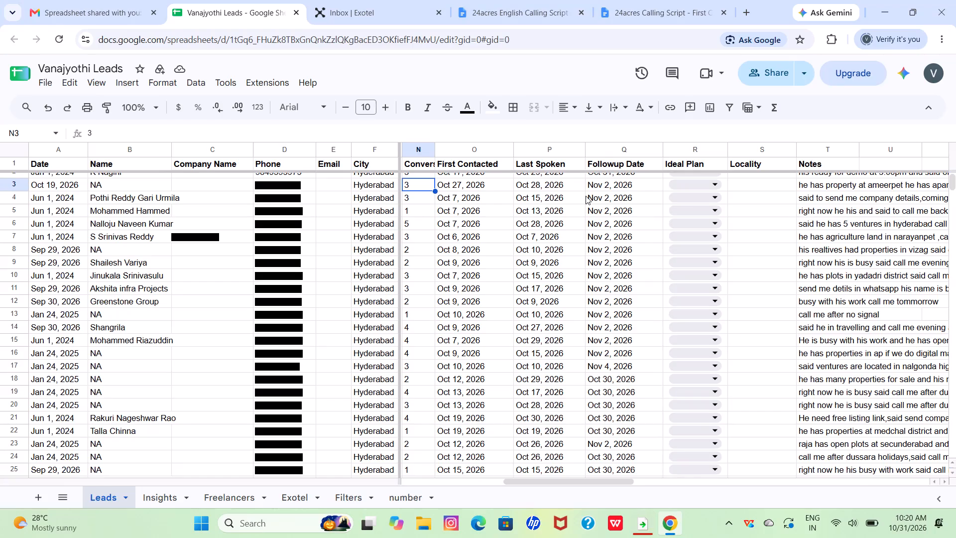
scroll(586, 196, "up", 1)
scroll(586, 196, "left", 1)
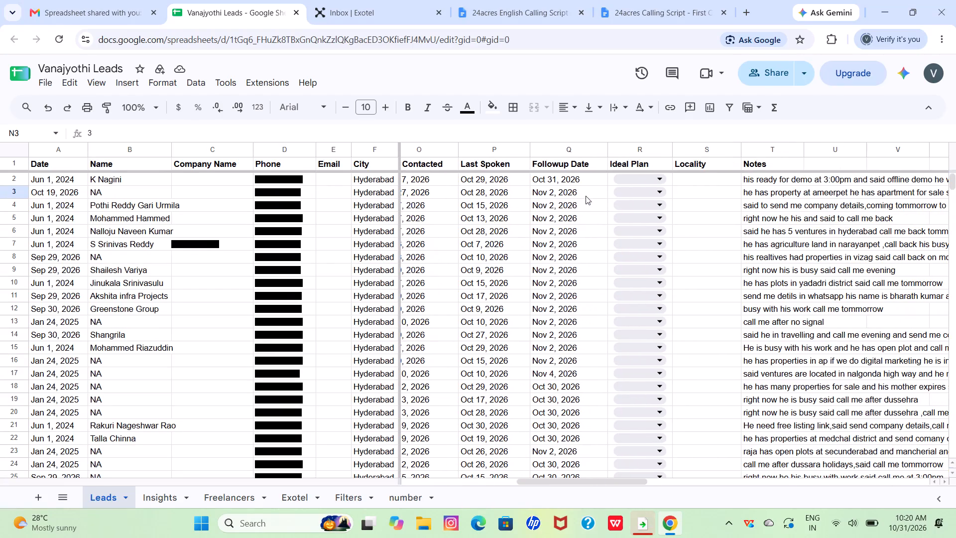
scroll(586, 196, "down", 3)
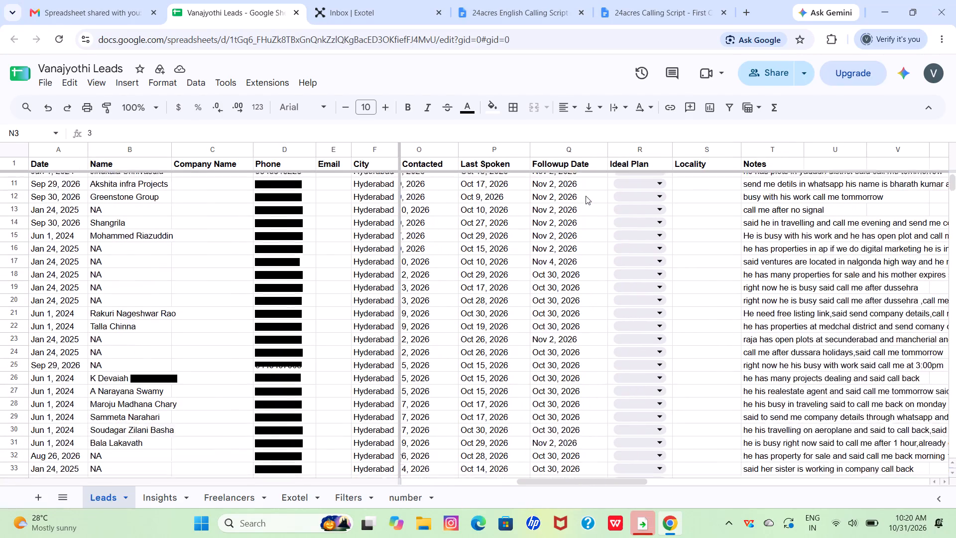
scroll(586, 196, "down", 1)
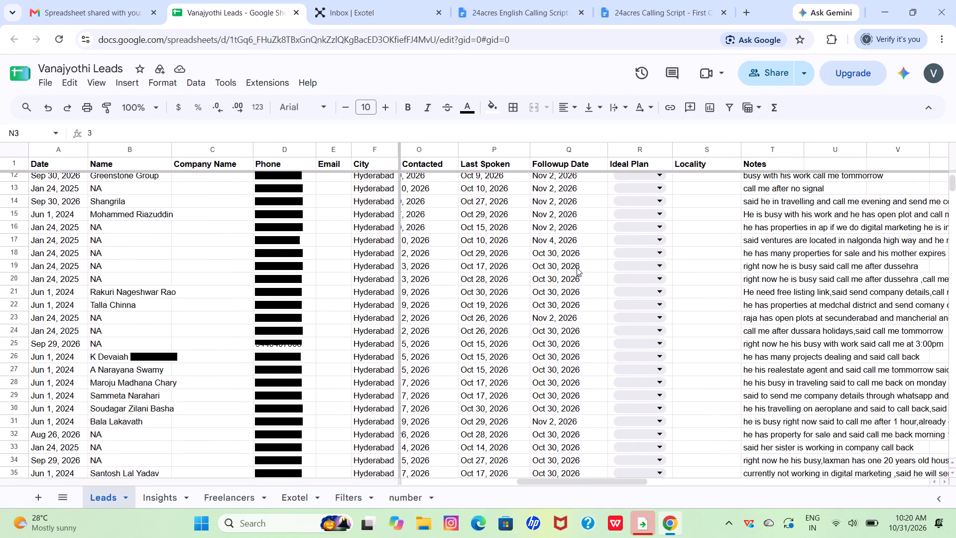
double_click(577, 268)
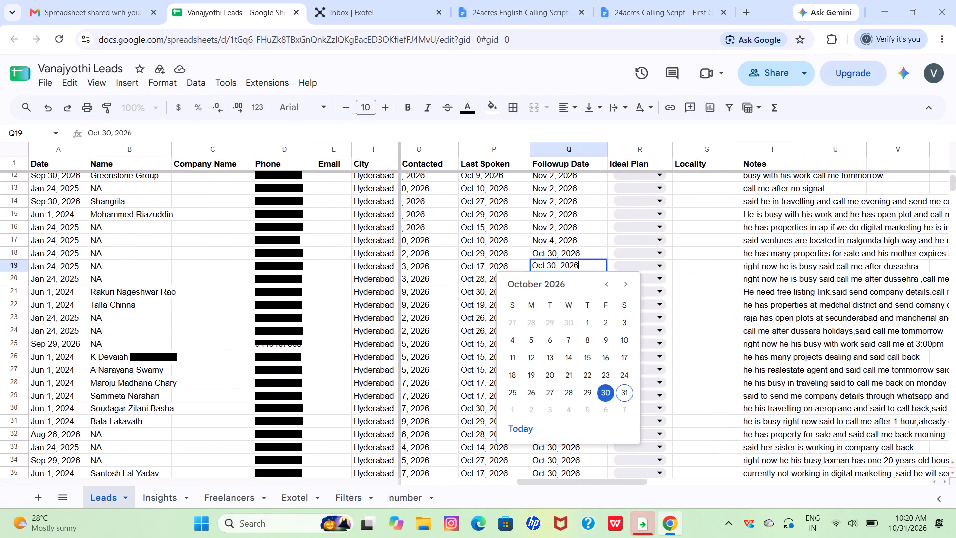
left_click(619, 386)
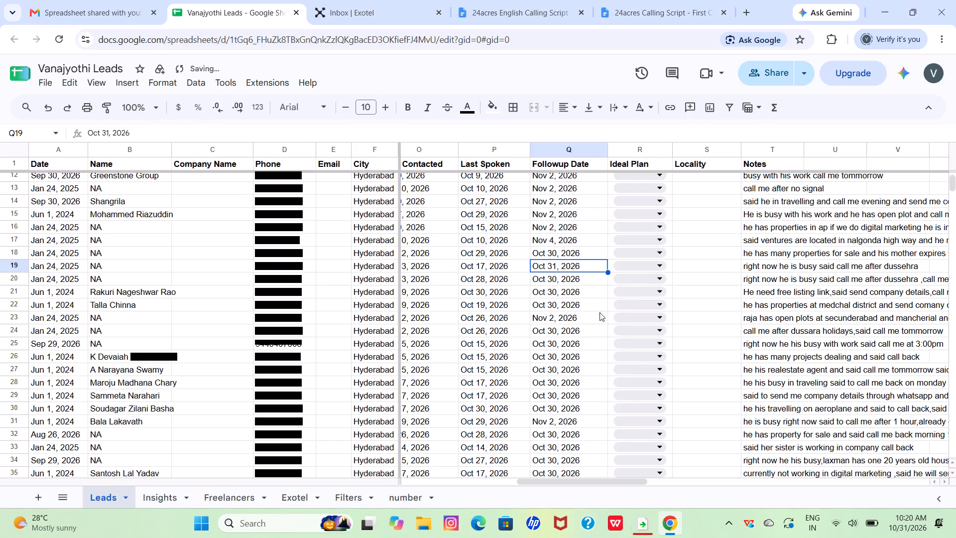
double_click(562, 256)
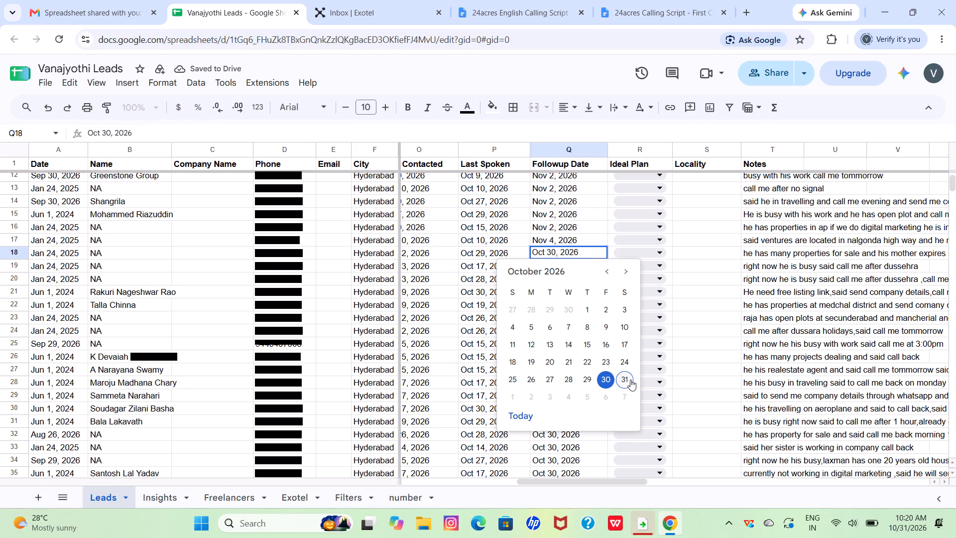
left_click(629, 380)
double_click(550, 289)
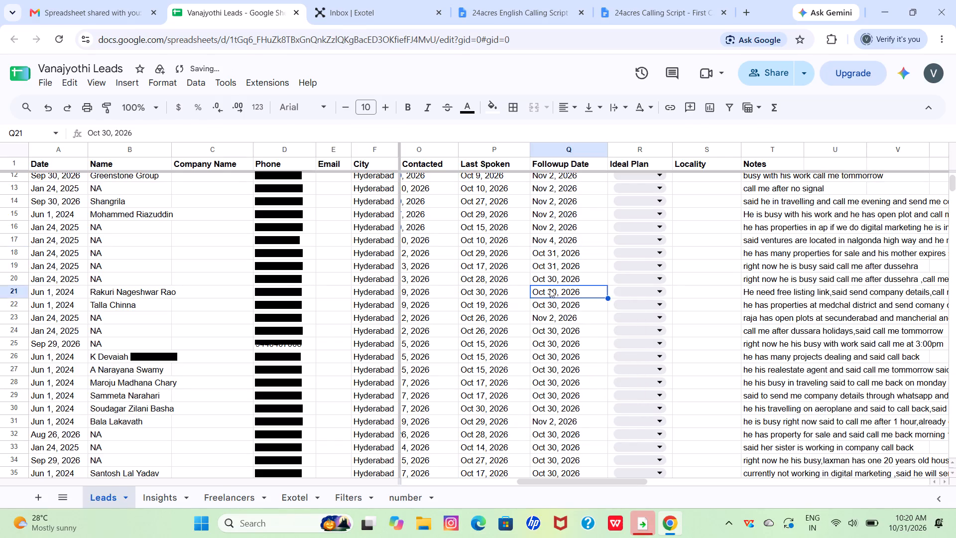
left_click(624, 414)
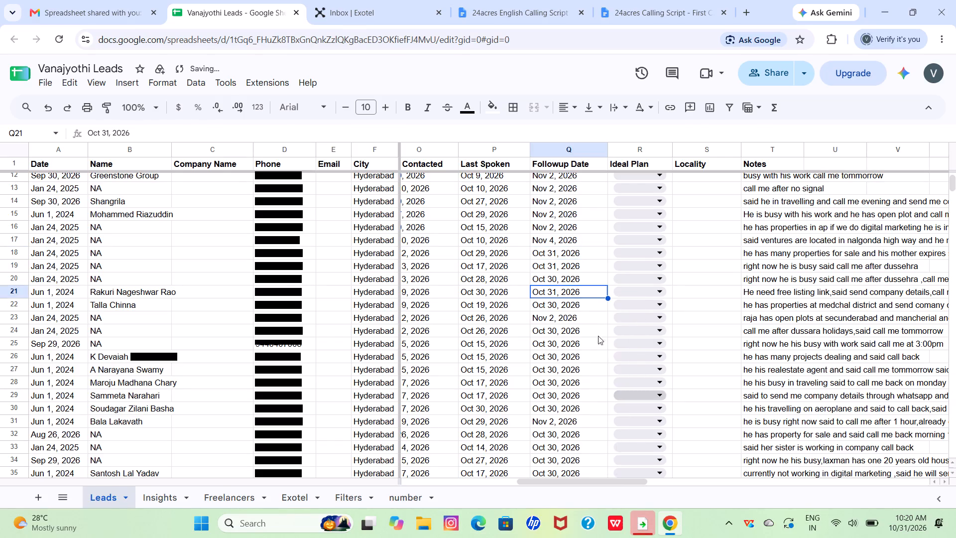
double_click(554, 280)
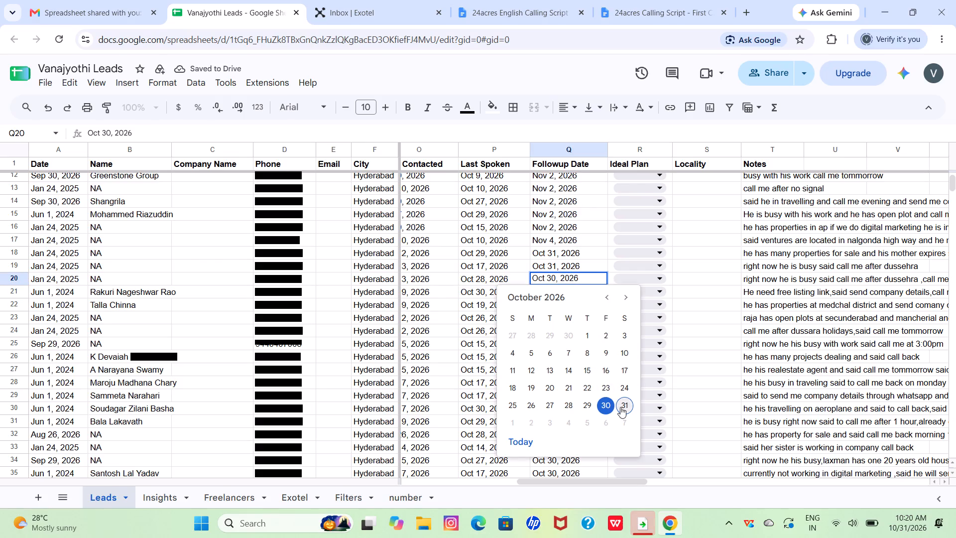
left_click(620, 407)
Set the Followup Date of the leads in rows 111 and 112 to Oct 31, 2026.
scroll(620, 407, "down", 6)
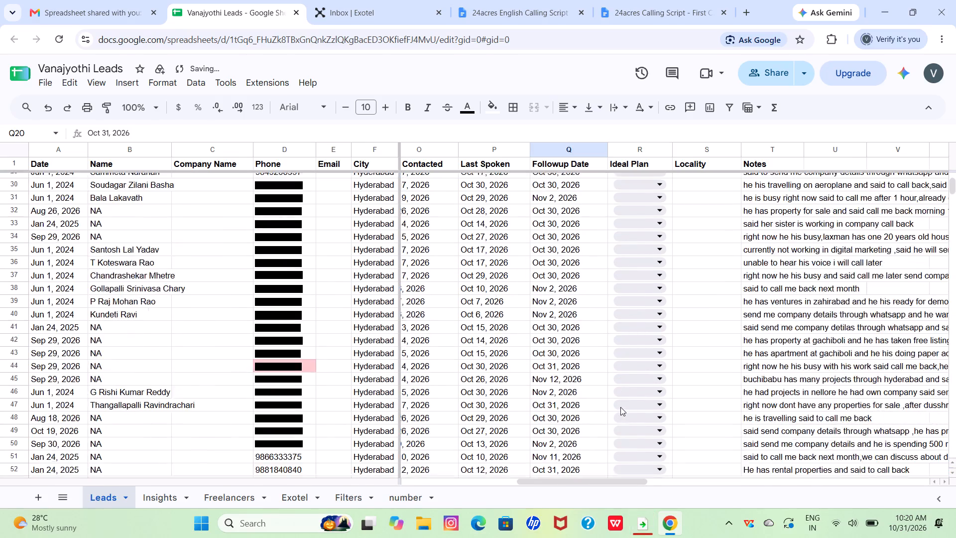
scroll(620, 407, "down", 6)
scroll(620, 407, "up", 3)
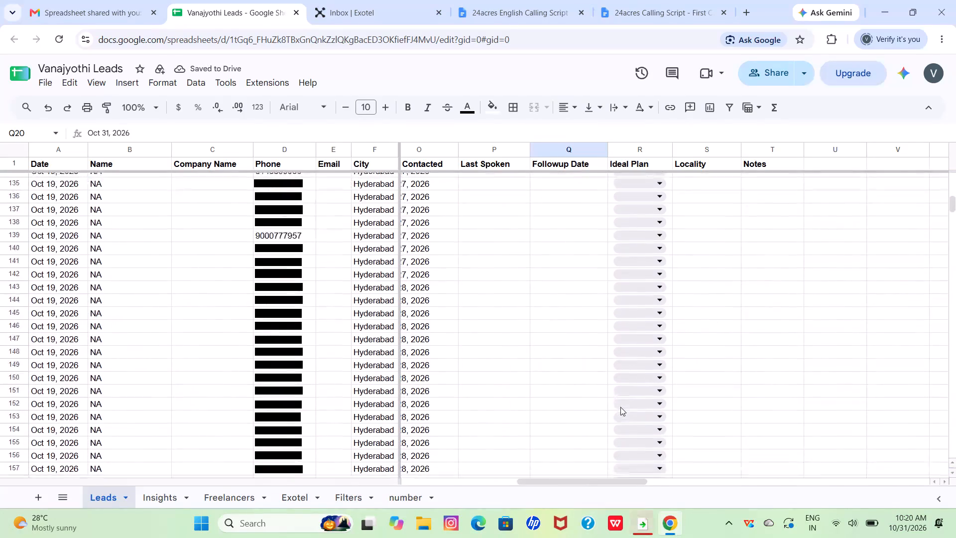
scroll(620, 407, "up", 4)
scroll(620, 407, "down", 1)
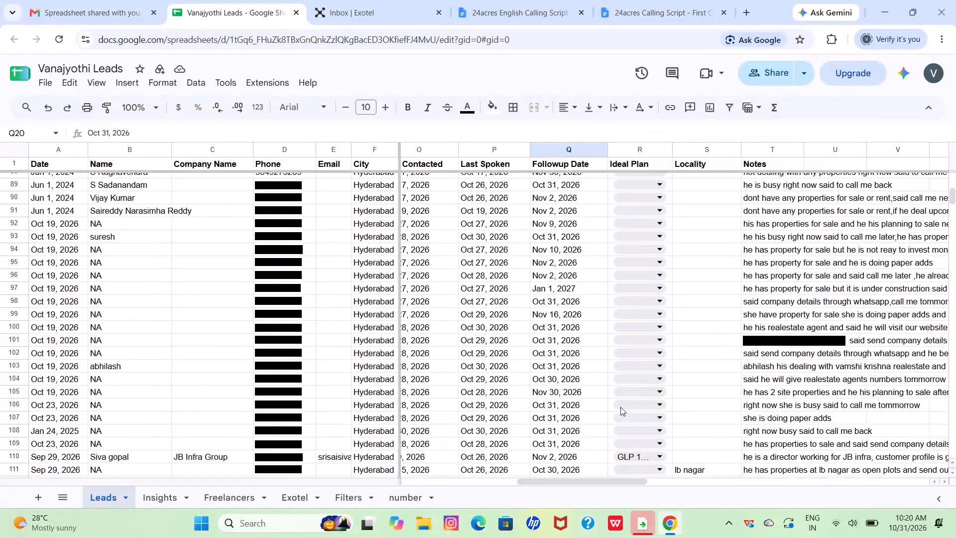
scroll(620, 407, "down", 2)
double_click(558, 404)
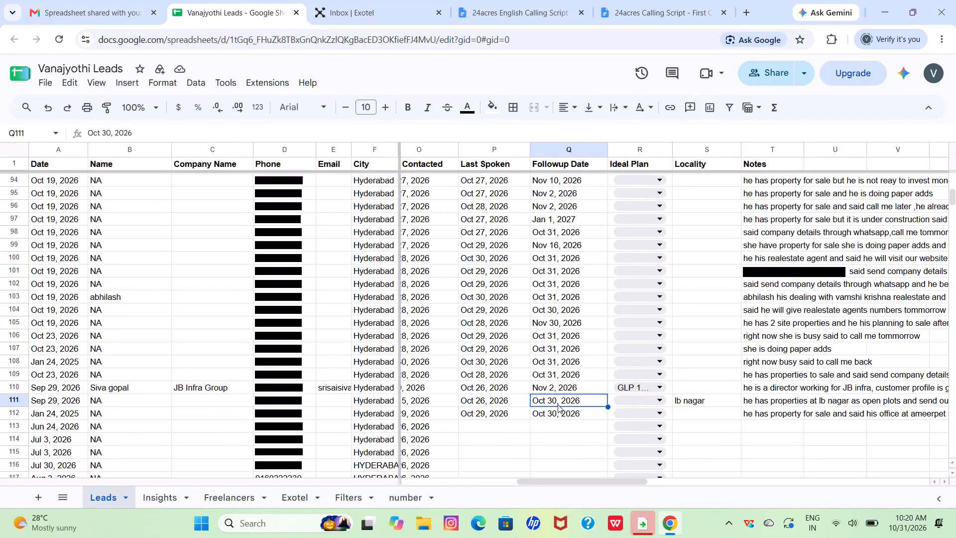
left_click(631, 334)
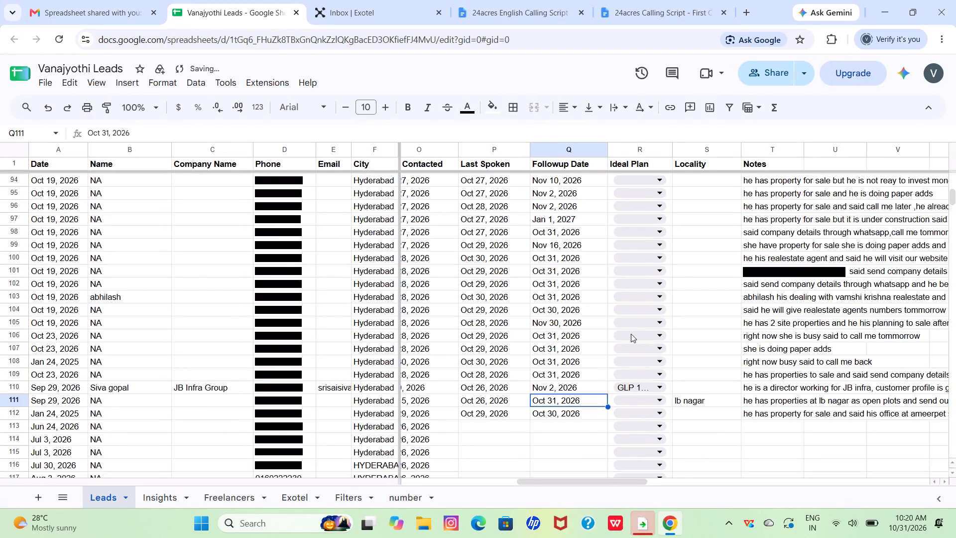
double_click(561, 409)
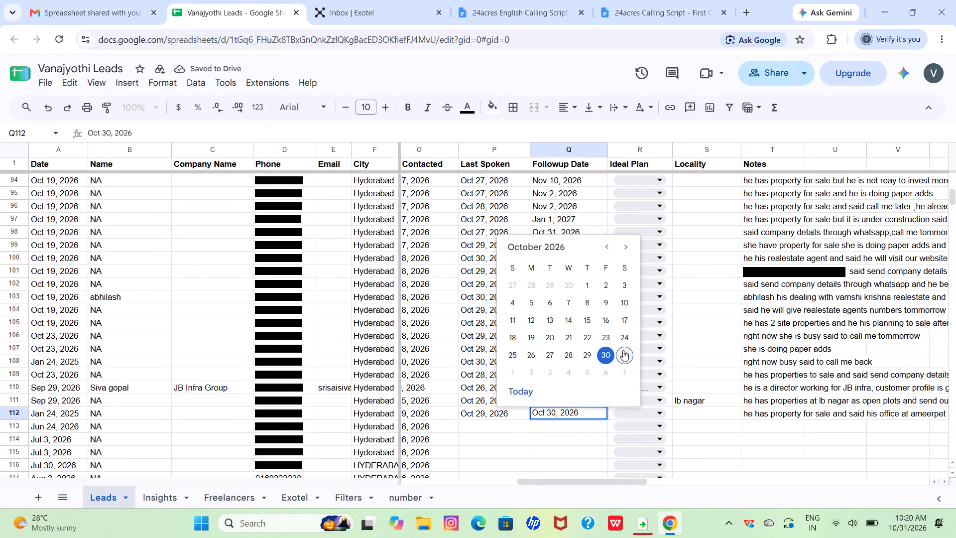
left_click(623, 350)
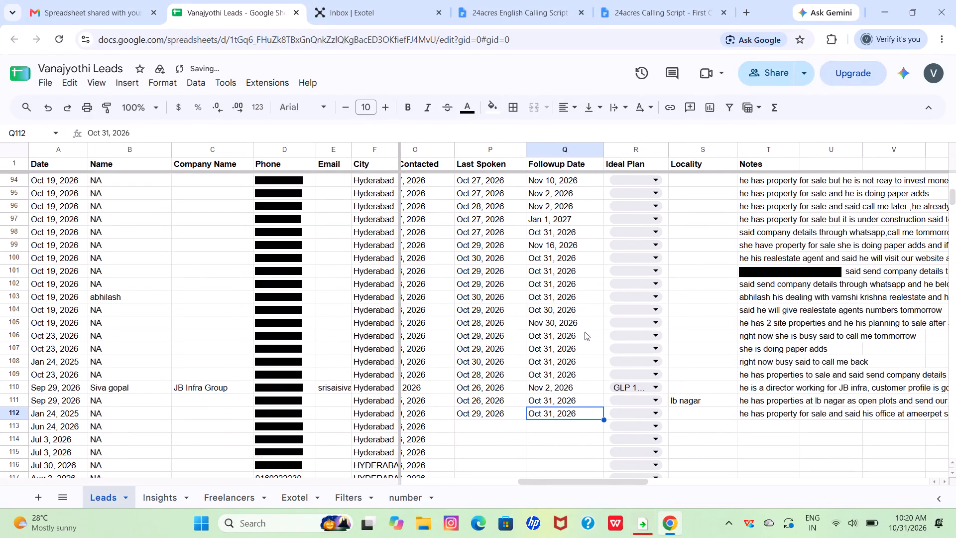
Set the Followup Date of the lead in row 86 to Oct 31, 2026.
scroll(565, 325, "up", 4)
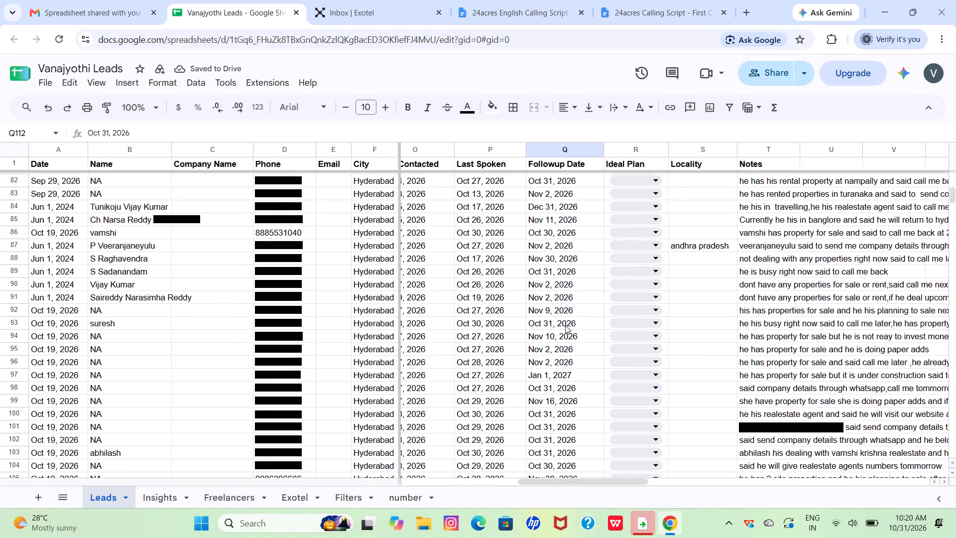
scroll(565, 325, "up", 1)
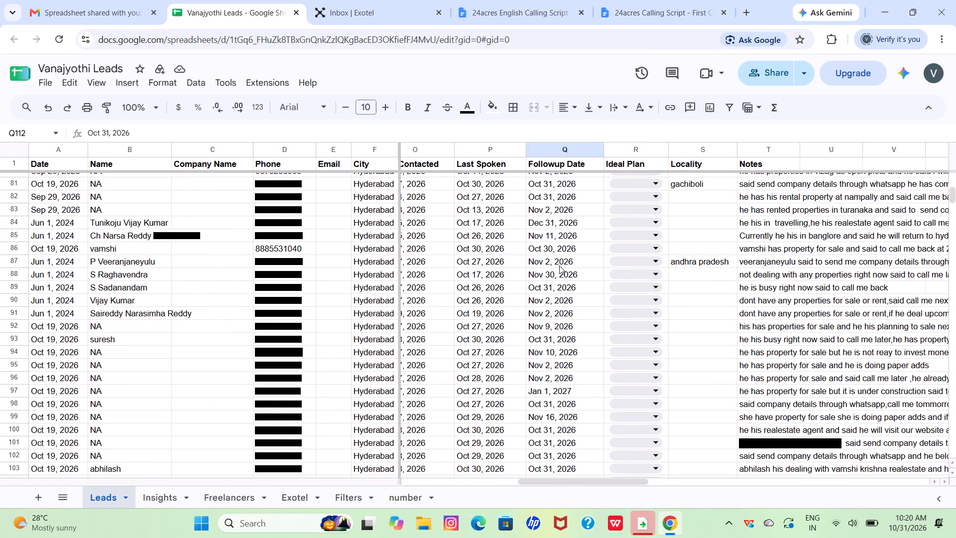
double_click(559, 250)
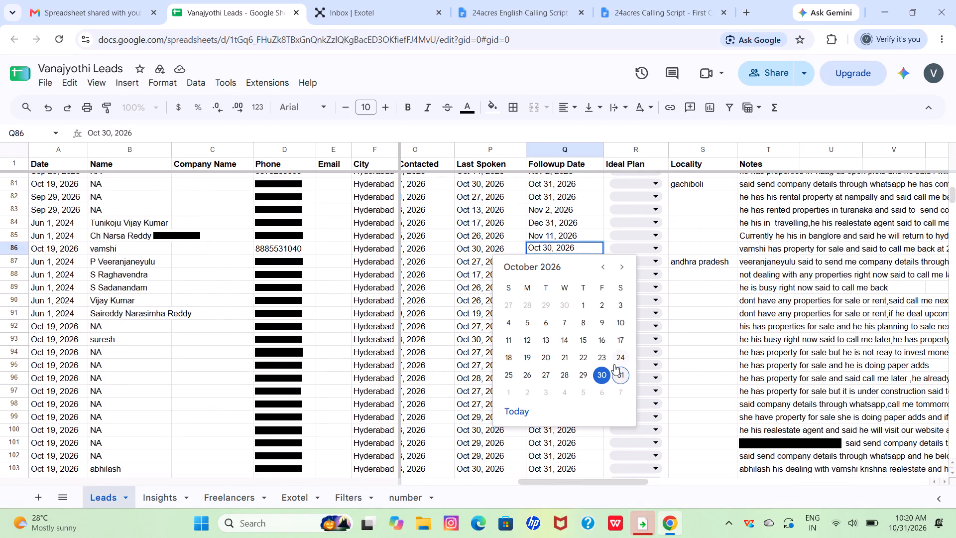
left_click(614, 364)
scroll(614, 364, "up", 2)
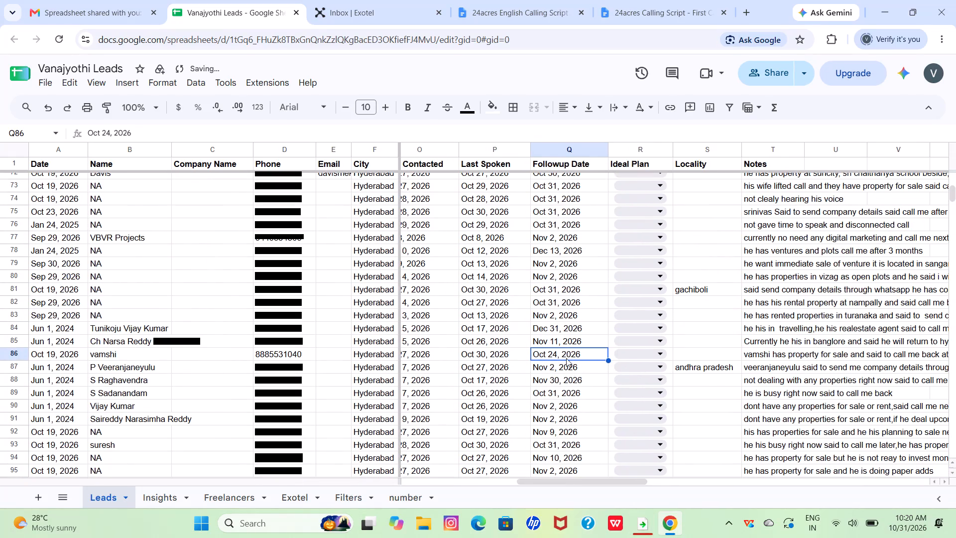
double_click(560, 357)
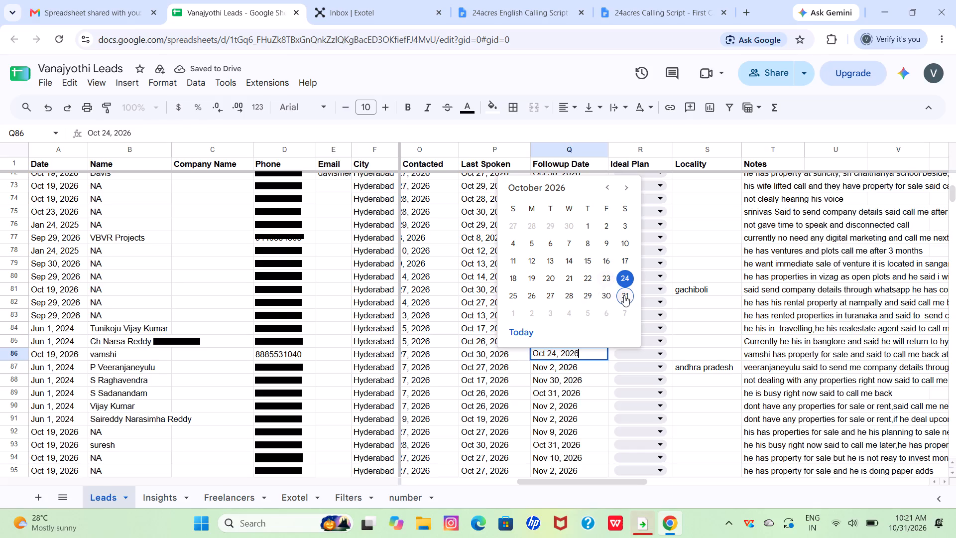
left_click(626, 297)
Set the Followup Date of the leads in rows 72 and 67 to Oct 31, 2026.
scroll(626, 297, "up", 1)
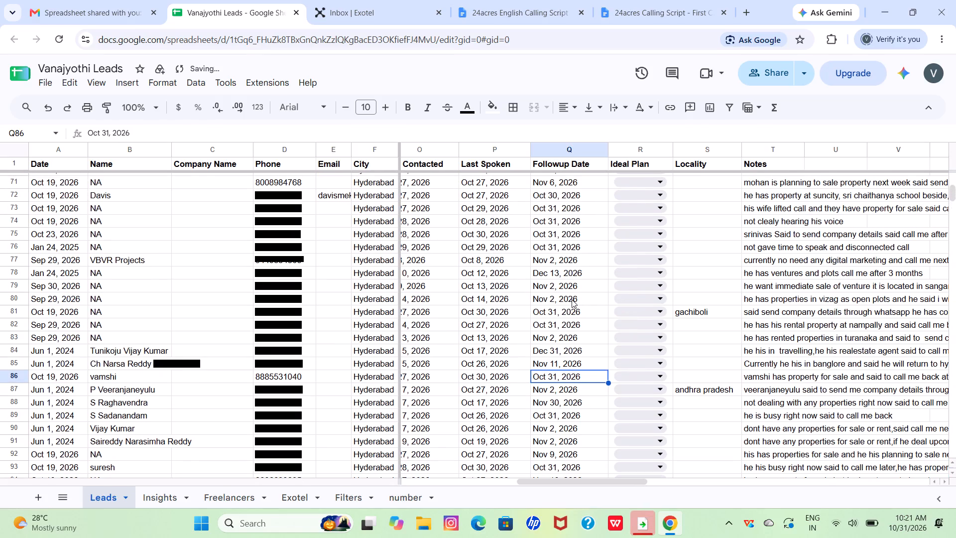
scroll(557, 271, "up", 1)
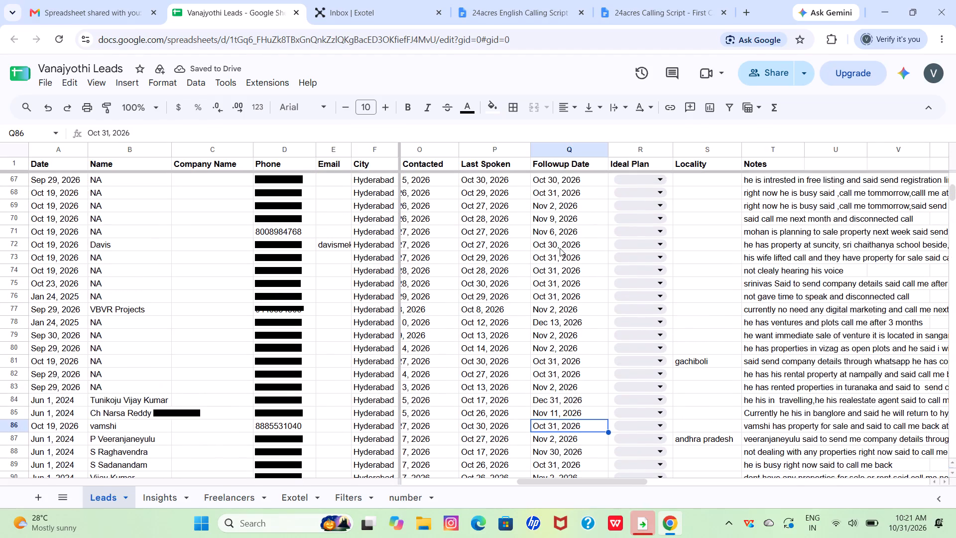
double_click(560, 248)
left_click(621, 371)
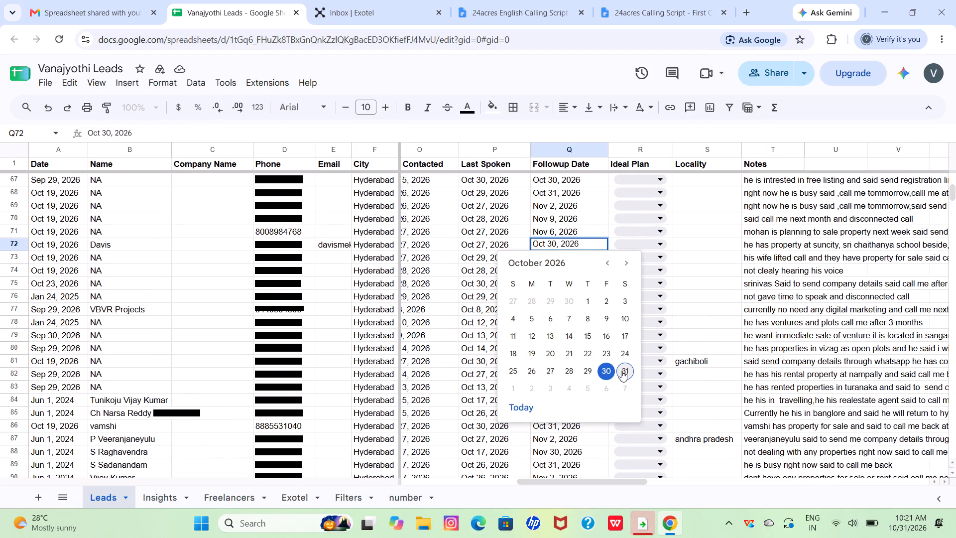
scroll(621, 371, "up", 1)
double_click(571, 218)
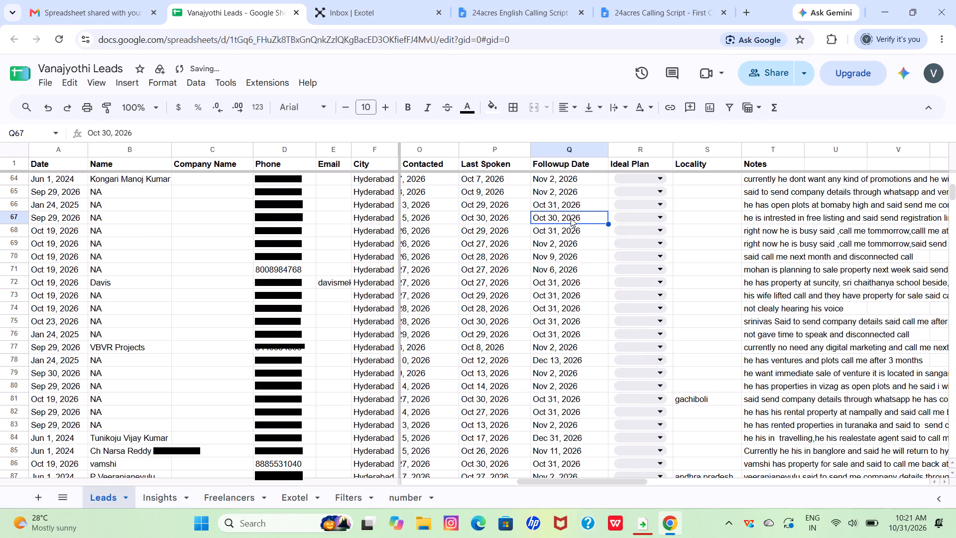
left_click(625, 345)
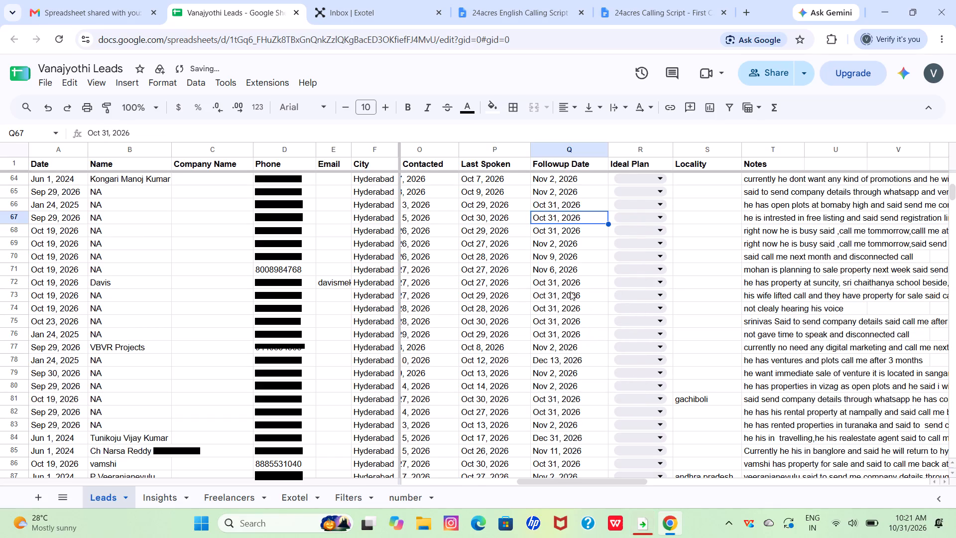
scroll(570, 291, "up", 5)
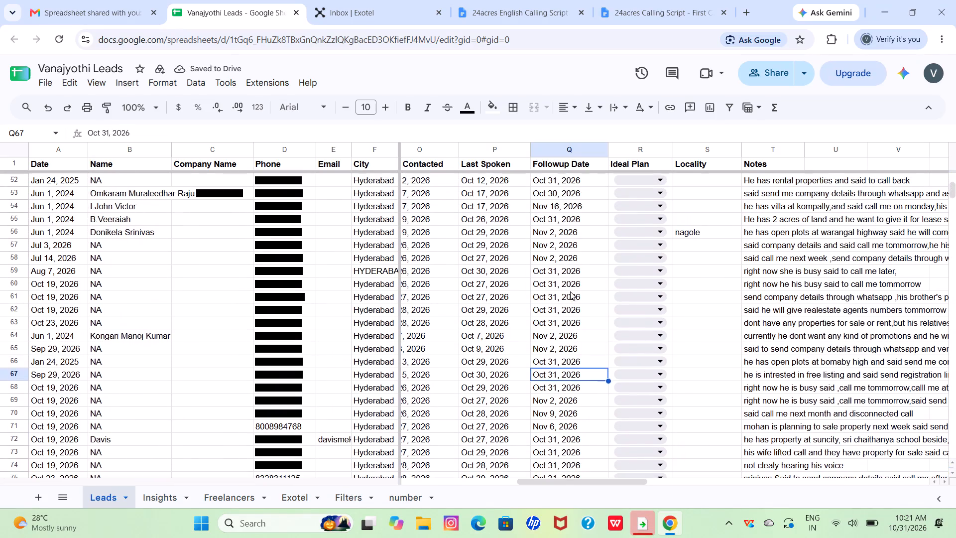
Set the Followup Date of the leads in rows 53 and 49 to Oct 31, 2026.
scroll(570, 291, "up", 2)
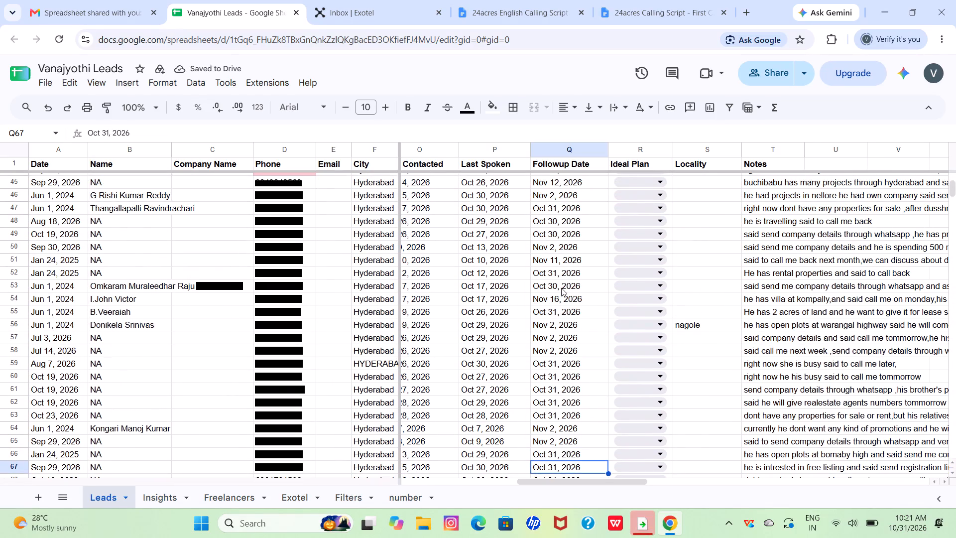
double_click(560, 287)
left_click(624, 412)
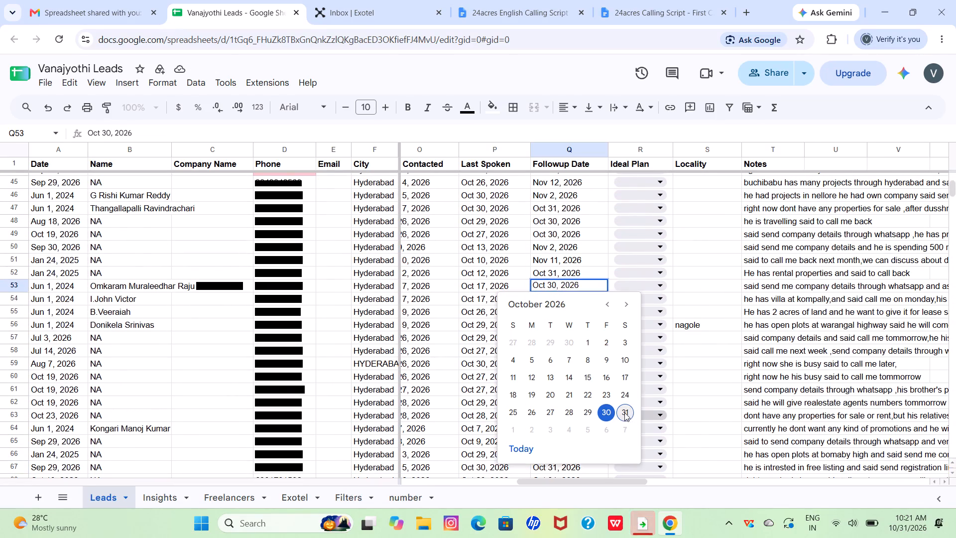
scroll(624, 412, "up", 2)
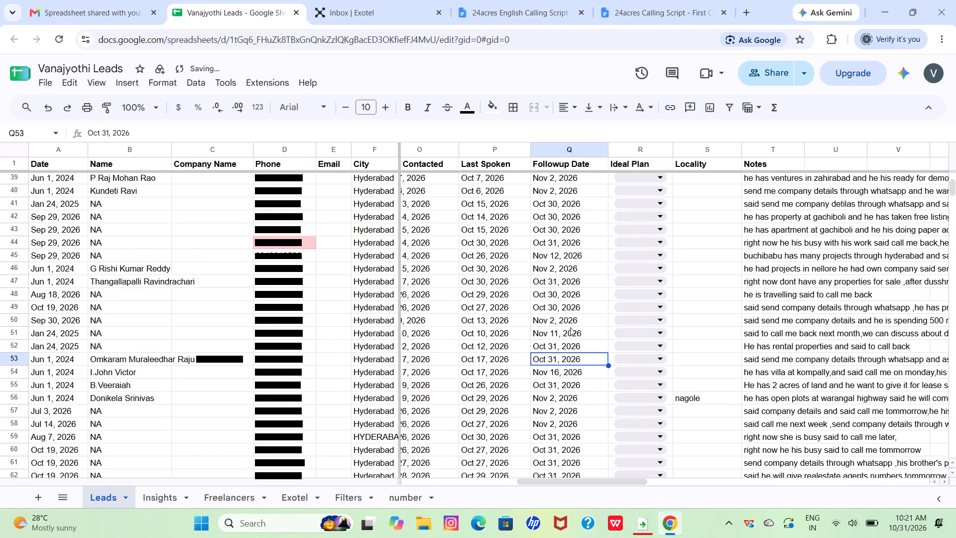
double_click(563, 307)
left_click(624, 433)
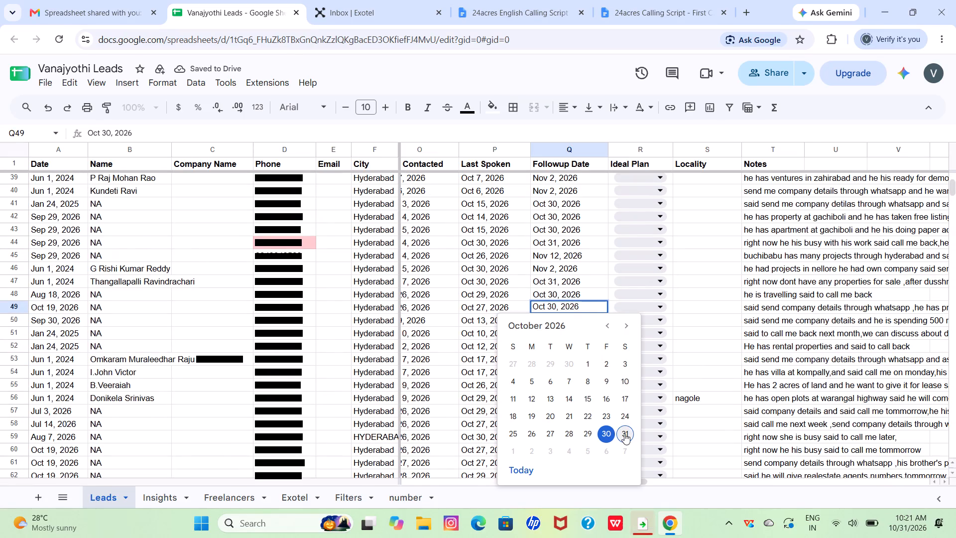
double_click(566, 300)
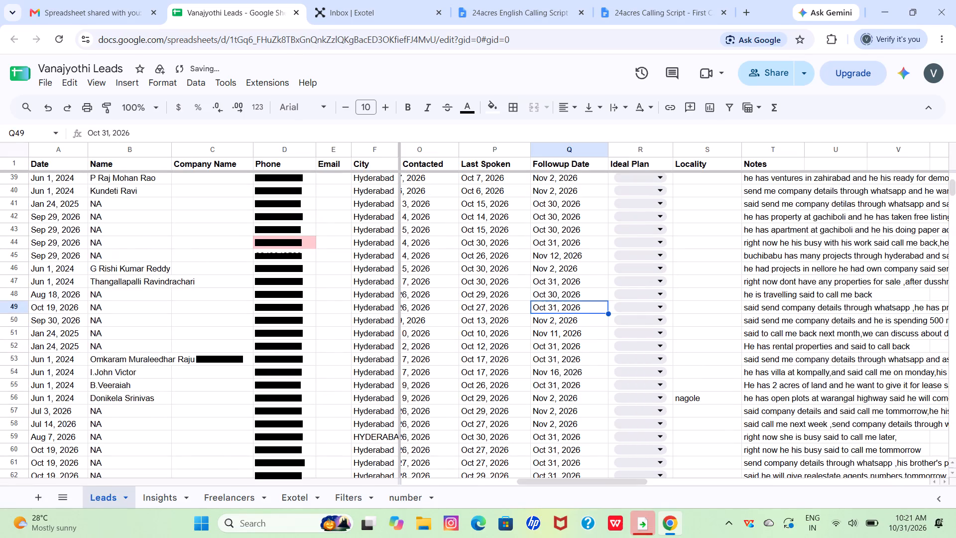
double_click(558, 289)
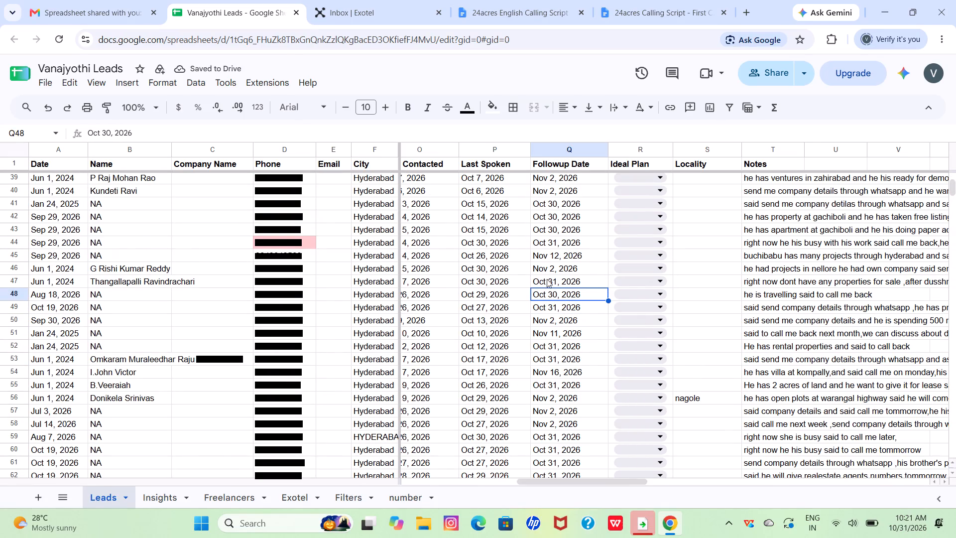
Set the Followup Date of the leads in rows 22 and 24 to Oct 31, 2026.
scroll(572, 265, "up", 14)
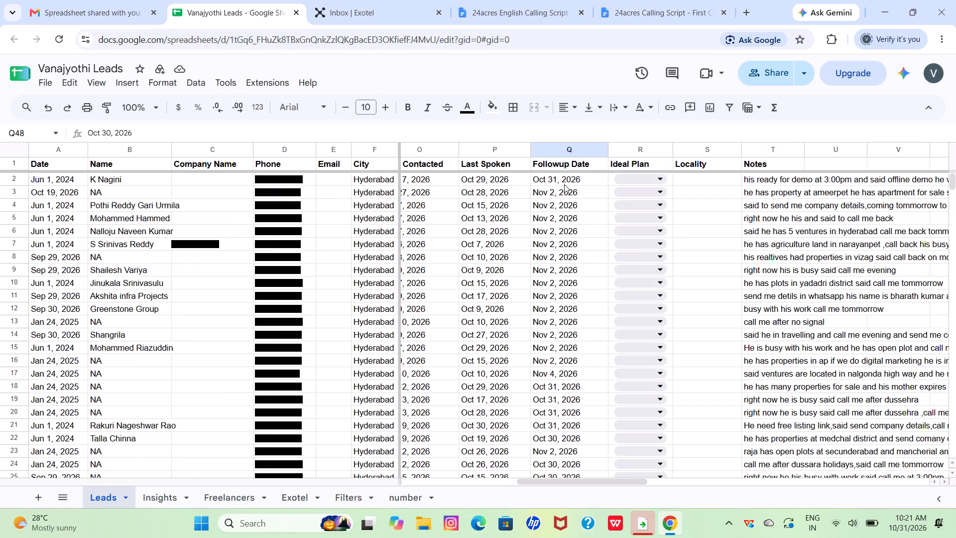
scroll(563, 343, "down", 3)
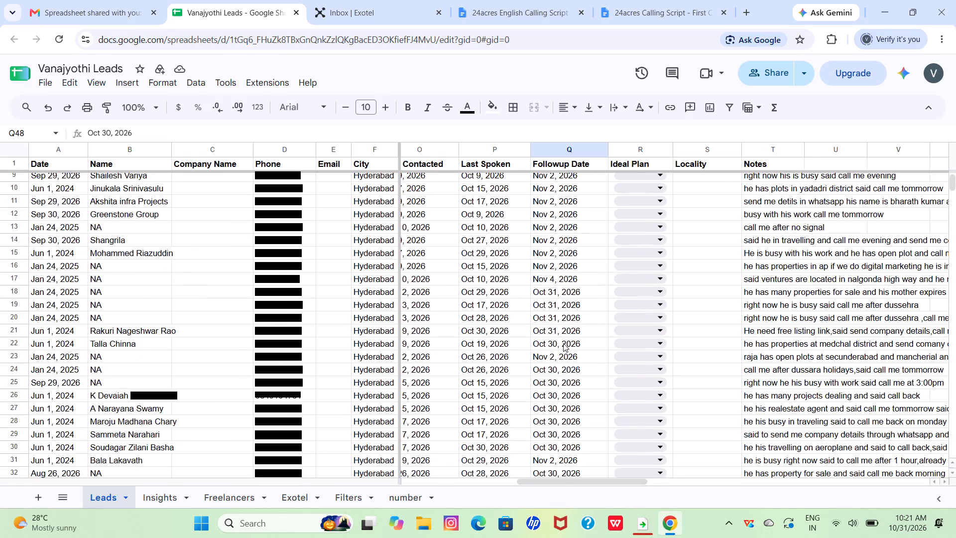
double_click(563, 343)
left_click(625, 284)
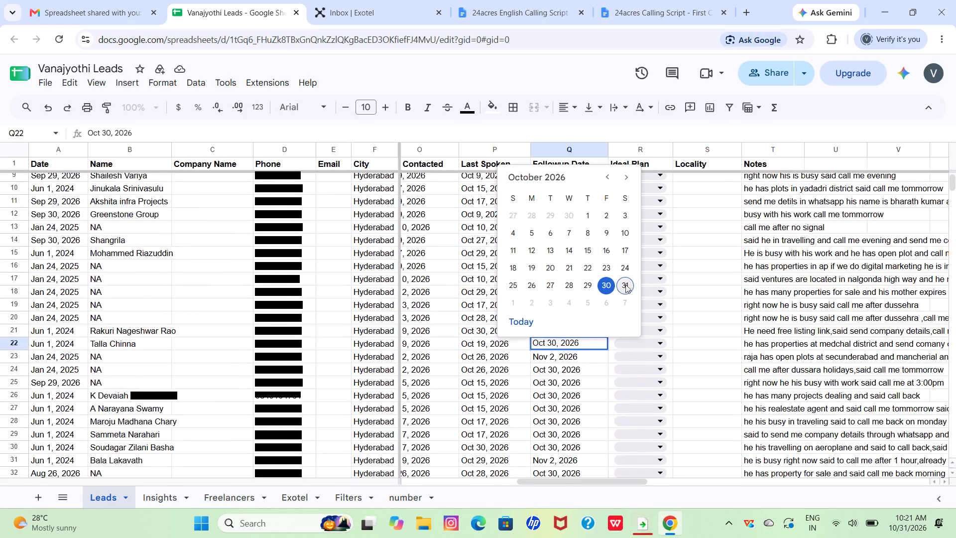
double_click(555, 371)
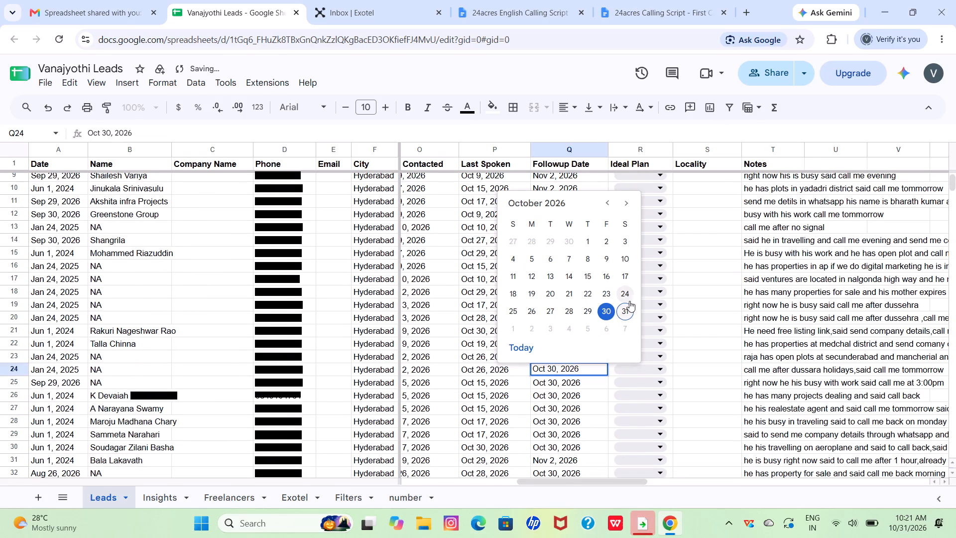
left_click(629, 301)
double_click(555, 372)
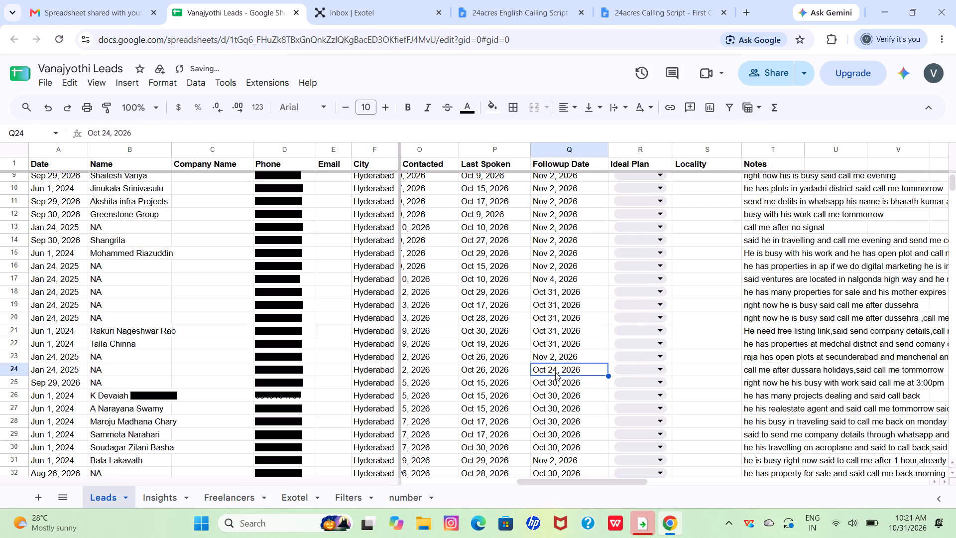
left_click(623, 312)
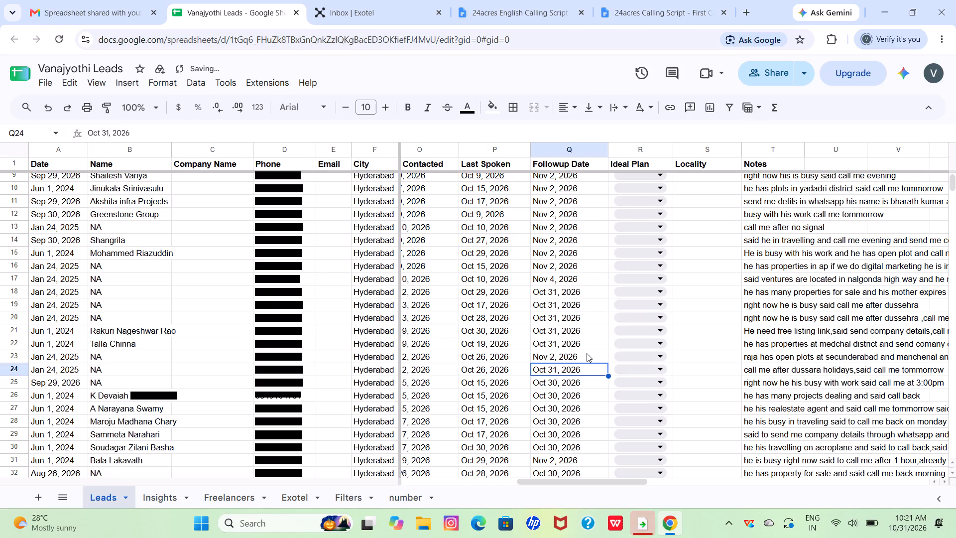
Set the Followup Date of the leads in rows 25, 26 and 27 to Oct 31, 2026.
scroll(587, 353, "down", 4)
double_click(564, 219)
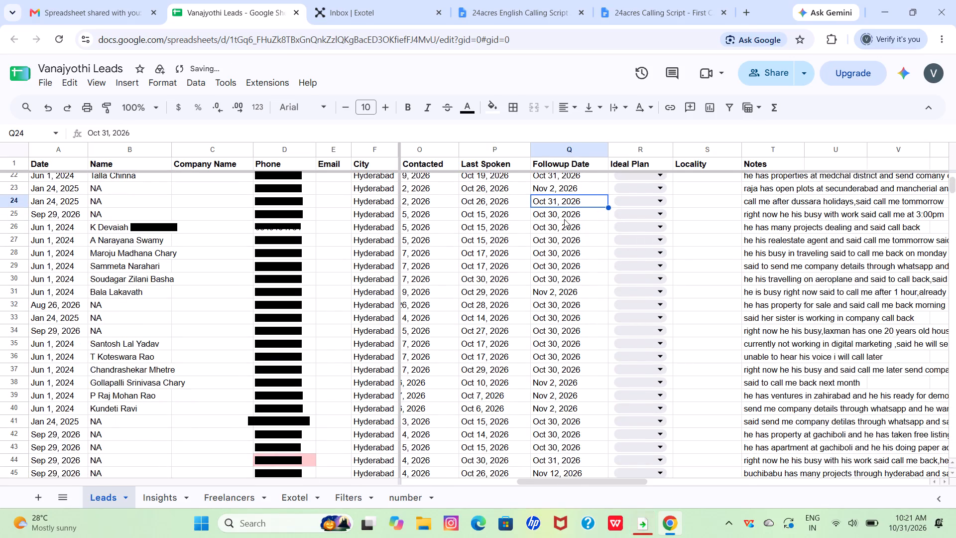
left_click(625, 343)
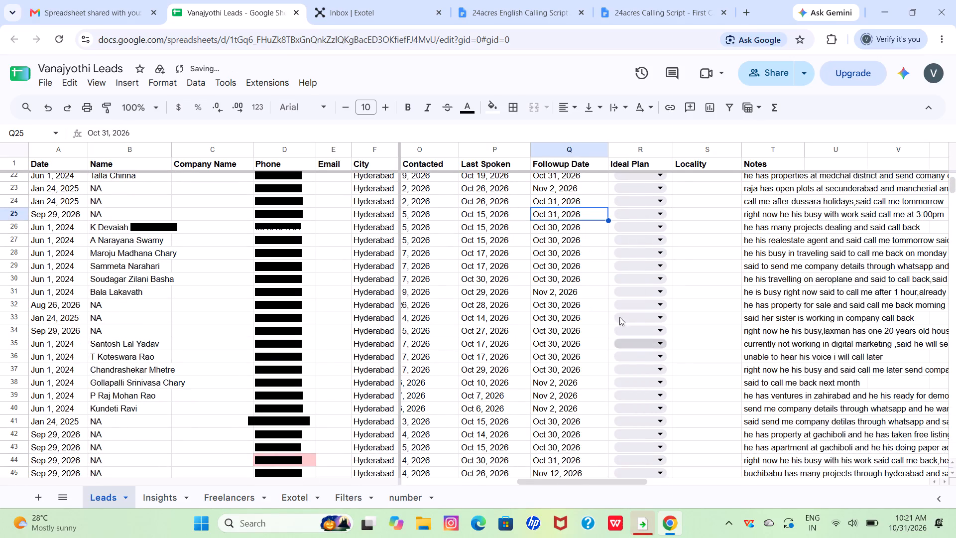
double_click(559, 226)
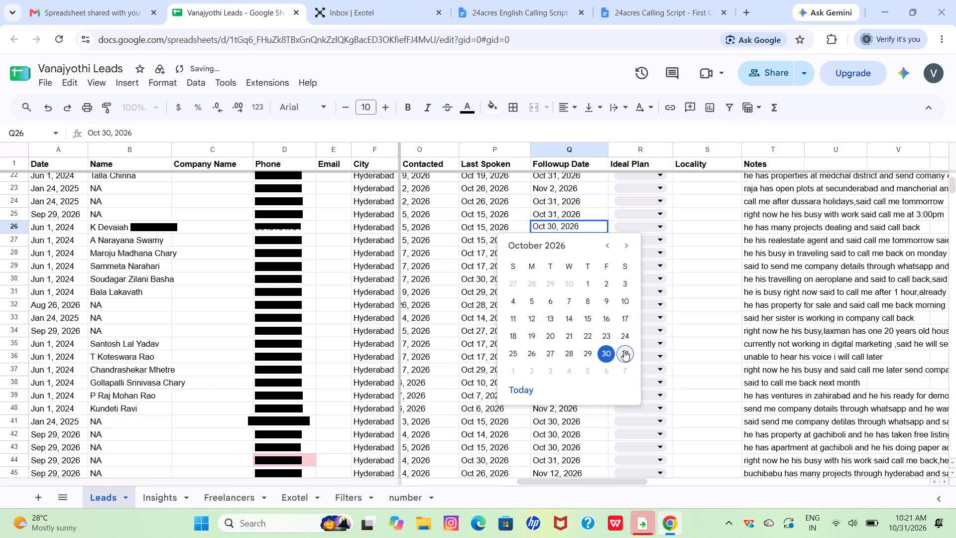
left_click(624, 350)
double_click(554, 243)
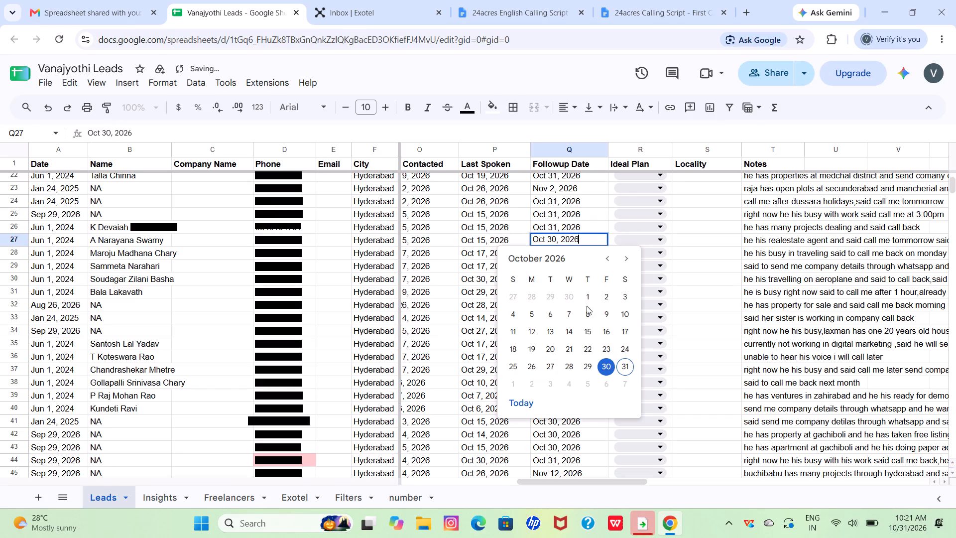
left_click(621, 361)
Set the Followup Date of the leads in rows 28, 29 and 30 to Oct 31, 2026.
double_click(546, 252)
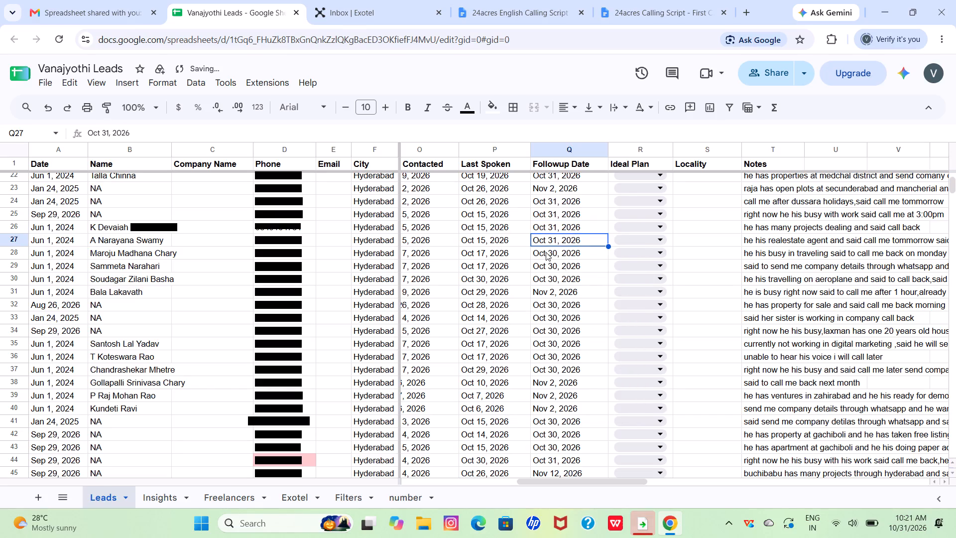
left_click(629, 380)
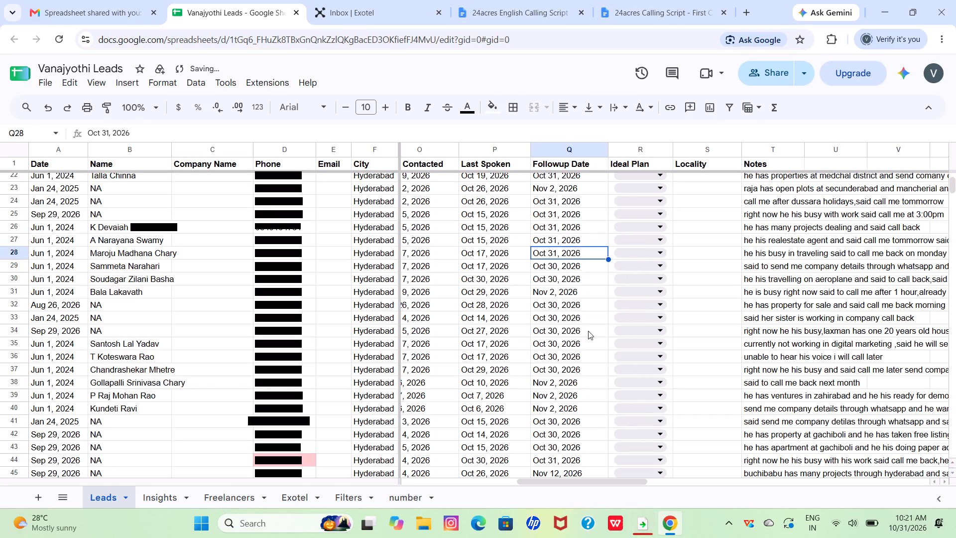
double_click(550, 261)
double_click(552, 269)
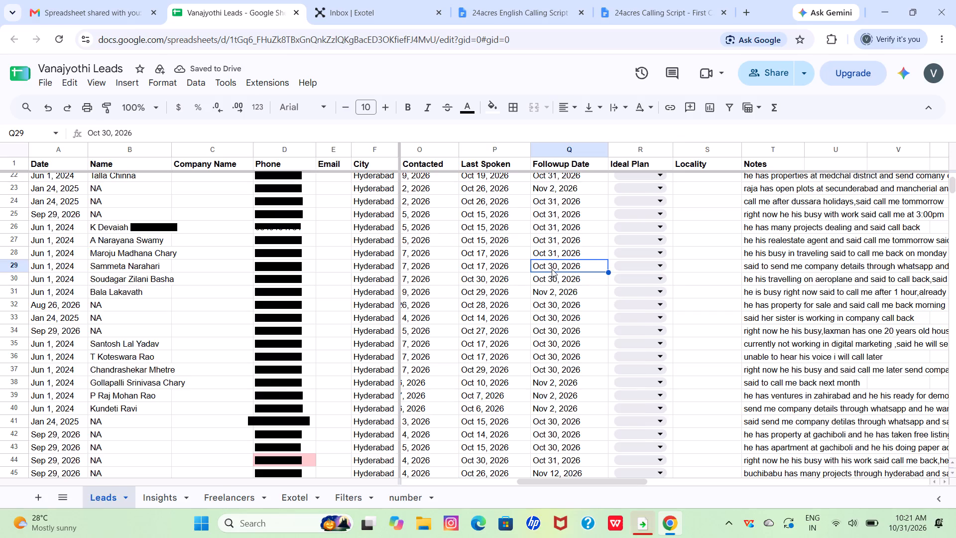
left_click(620, 387)
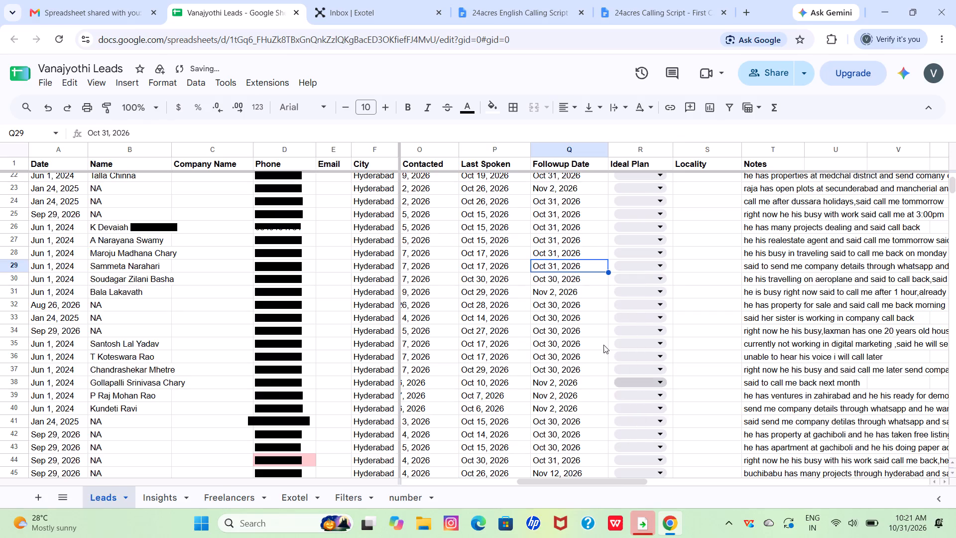
double_click(561, 280)
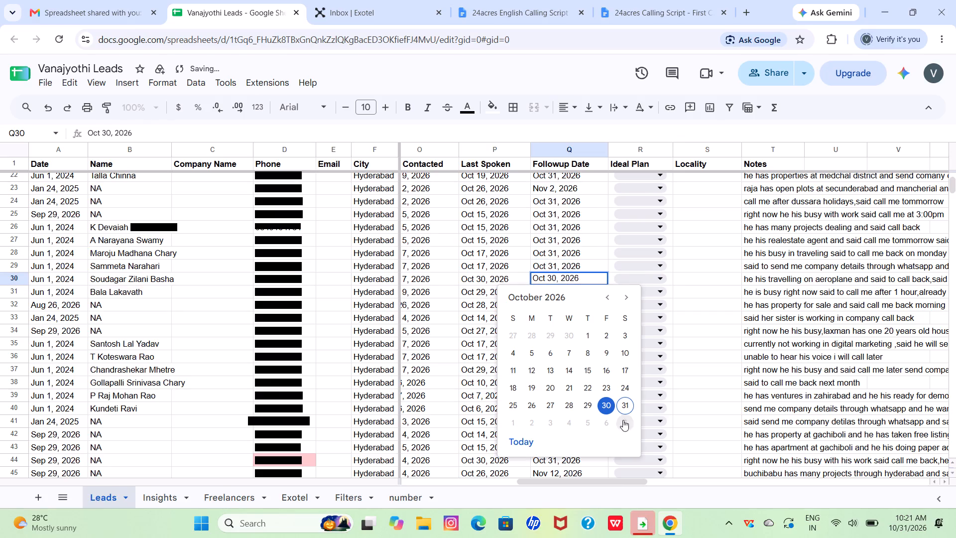
left_click(623, 410)
Copy the Oct 31, 2026 Followup Date from row 30 into the Followup Date cells of rows 32 to 37.
scroll(623, 410, "down", 2)
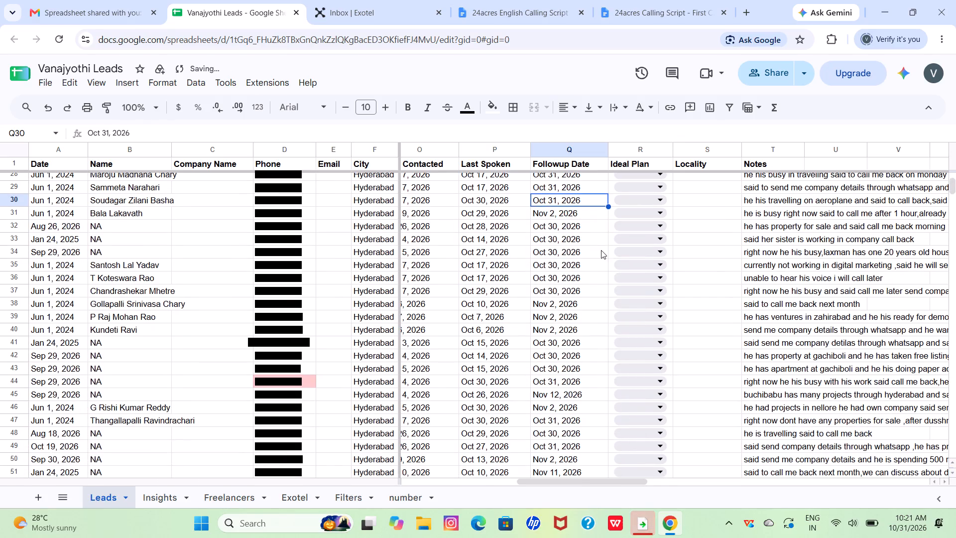
left_click(547, 227)
left_click_drag(547, 227, 567, 296)
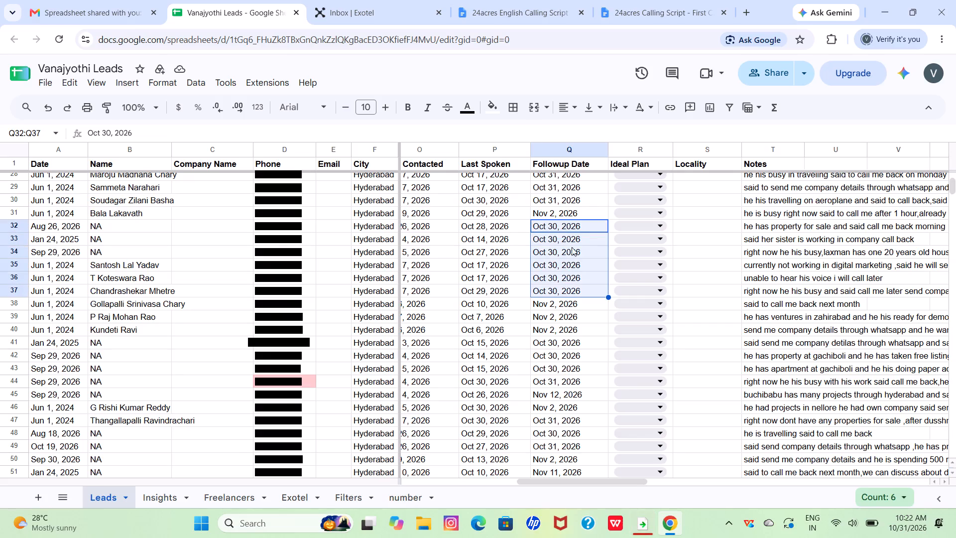
left_click(556, 195)
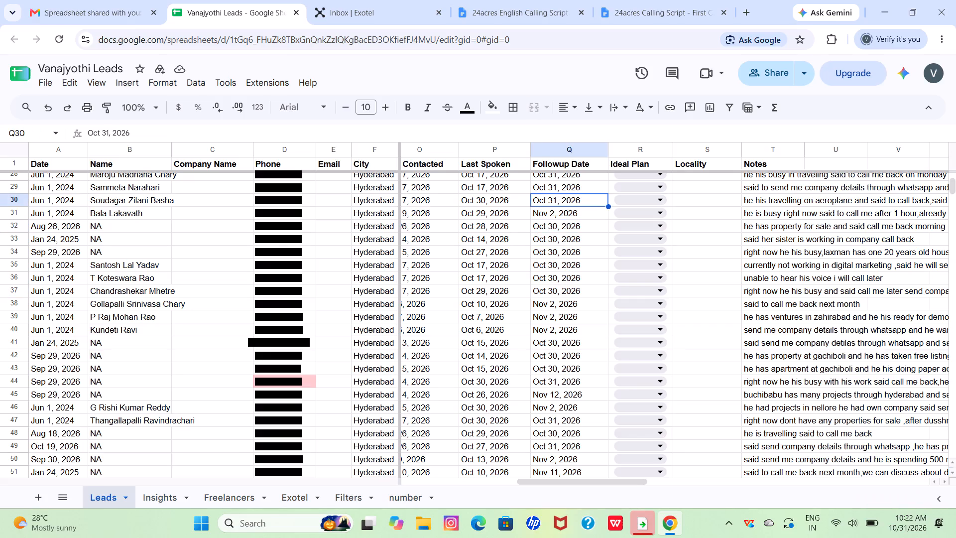
key("ctrl+c")
left_click(548, 225)
left_click_drag(548, 225, 560, 281)
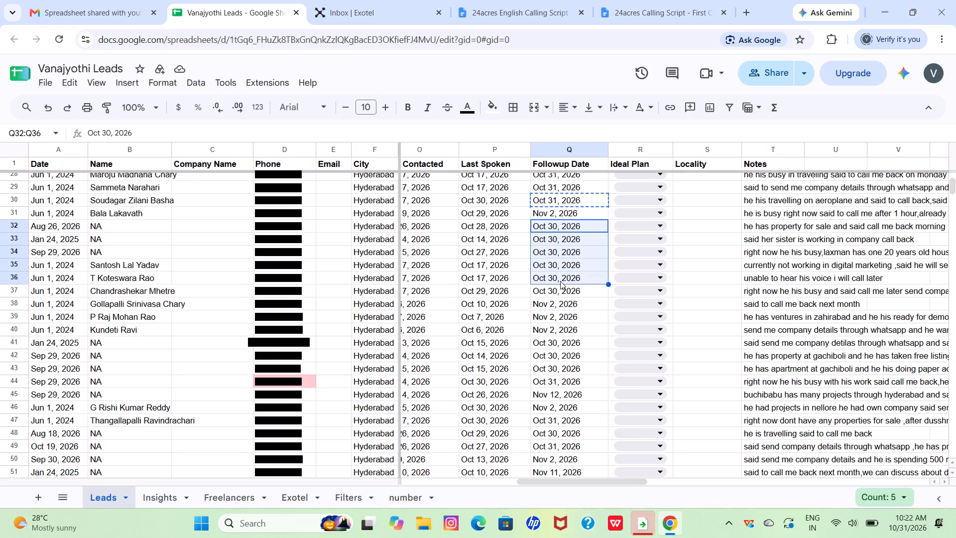
left_click(596, 245)
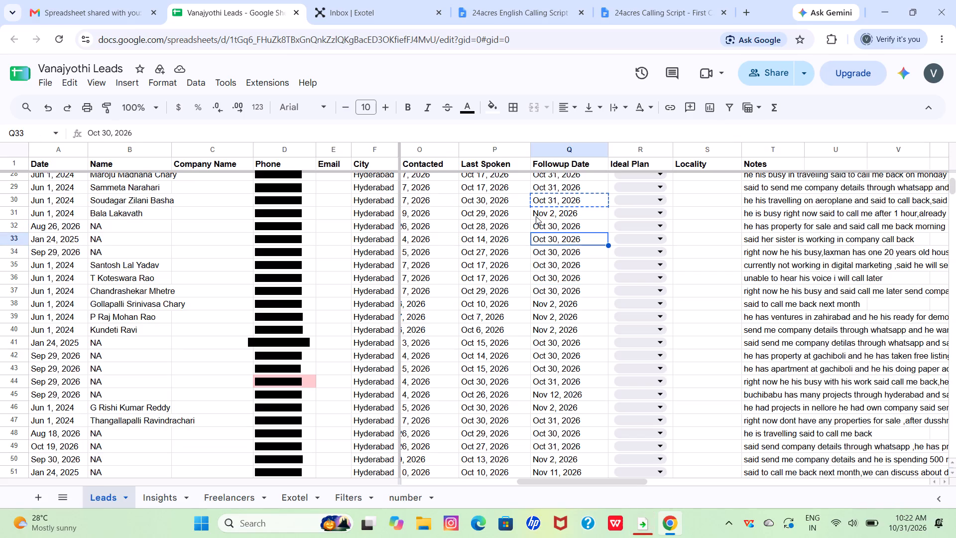
left_click_drag(538, 223, 561, 272)
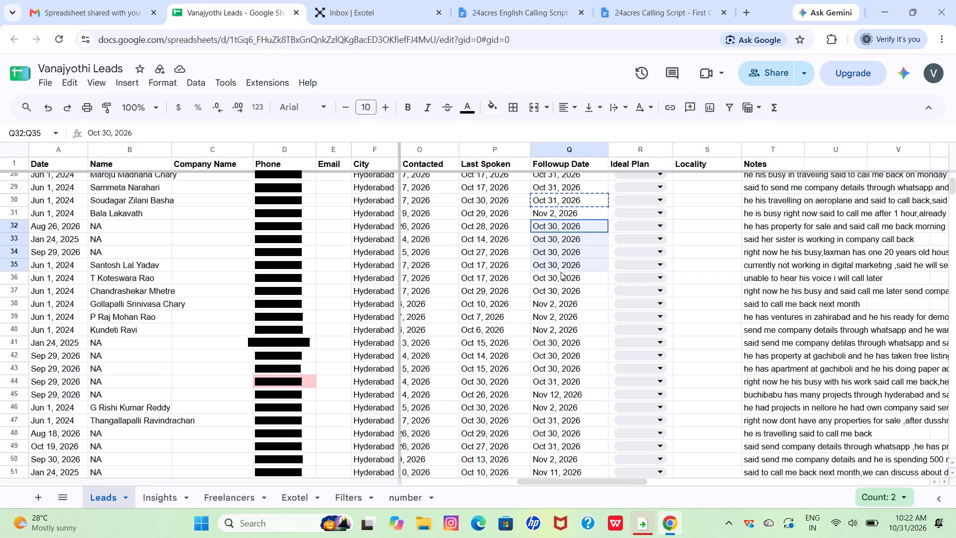
left_click_drag(561, 272, 562, 289)
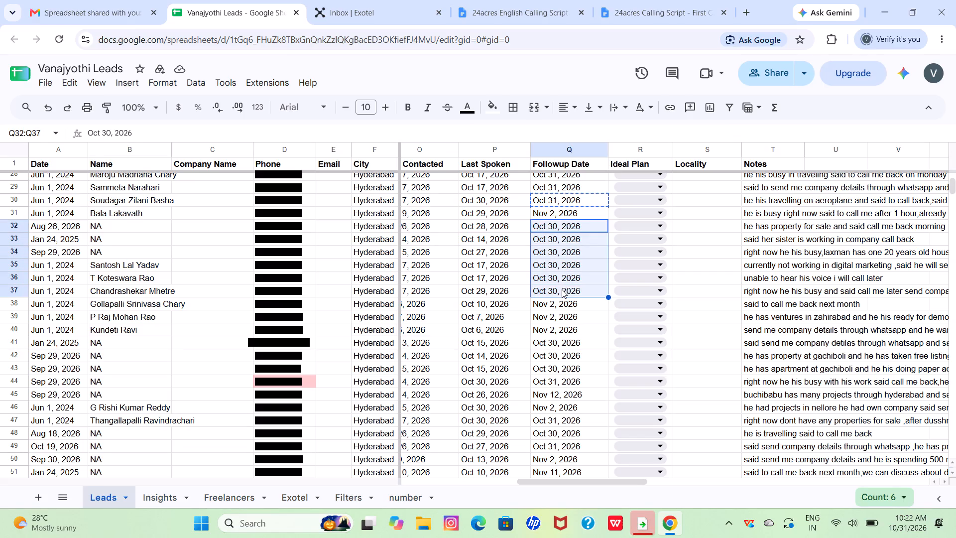
key("ctrl+v")
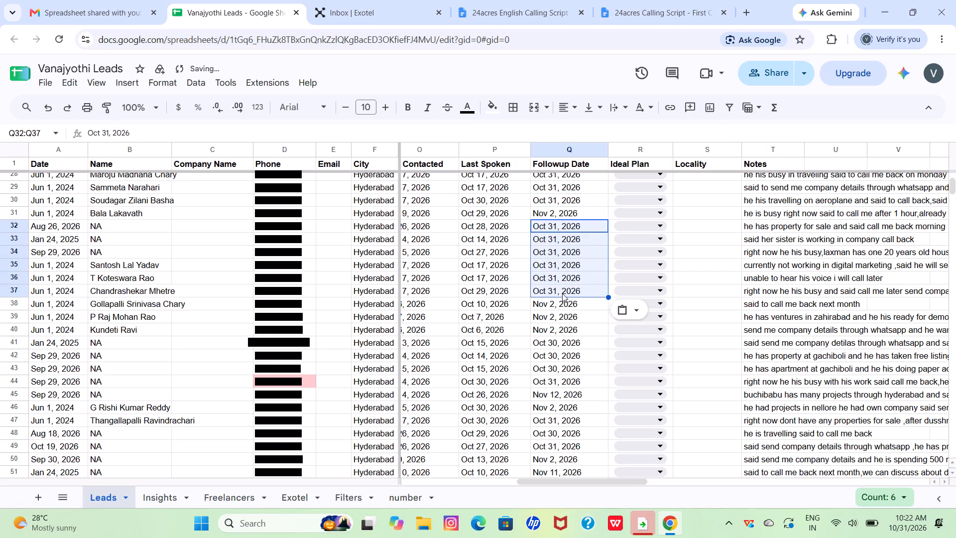
Set the Followup Date of the leads in rows 41 and 42 to Oct 31, 2026.
scroll(564, 338, "down", 1)
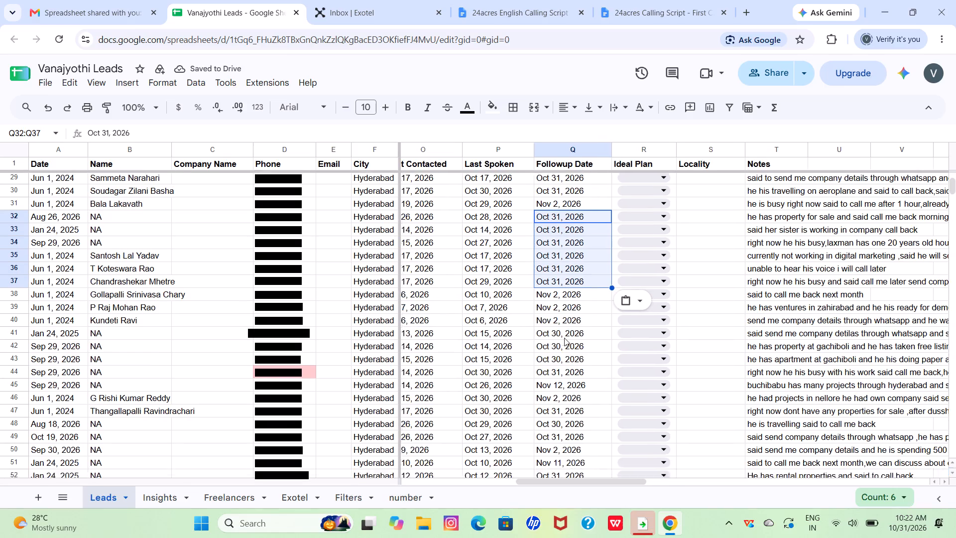
scroll(564, 338, "down", 1)
double_click(562, 318)
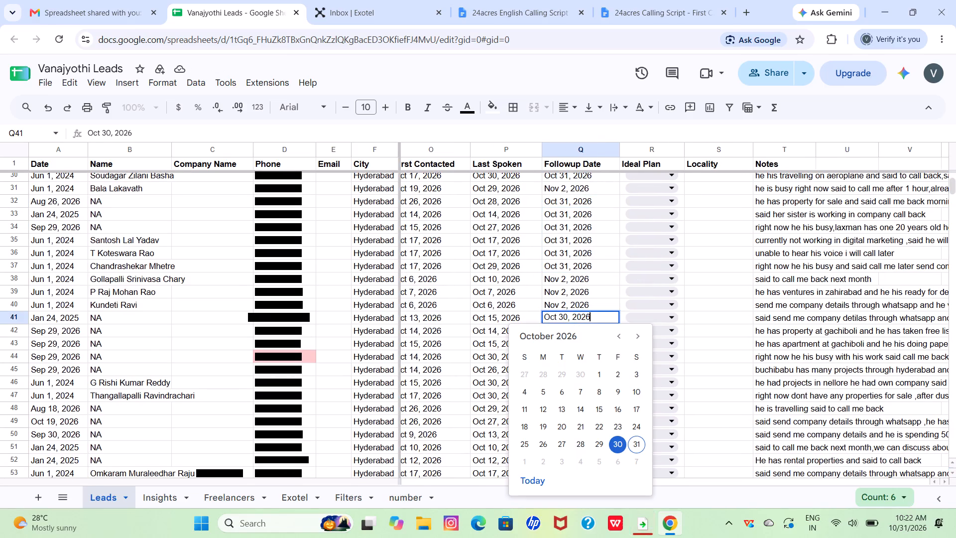
left_click(634, 445)
scroll(634, 445, "down", 1)
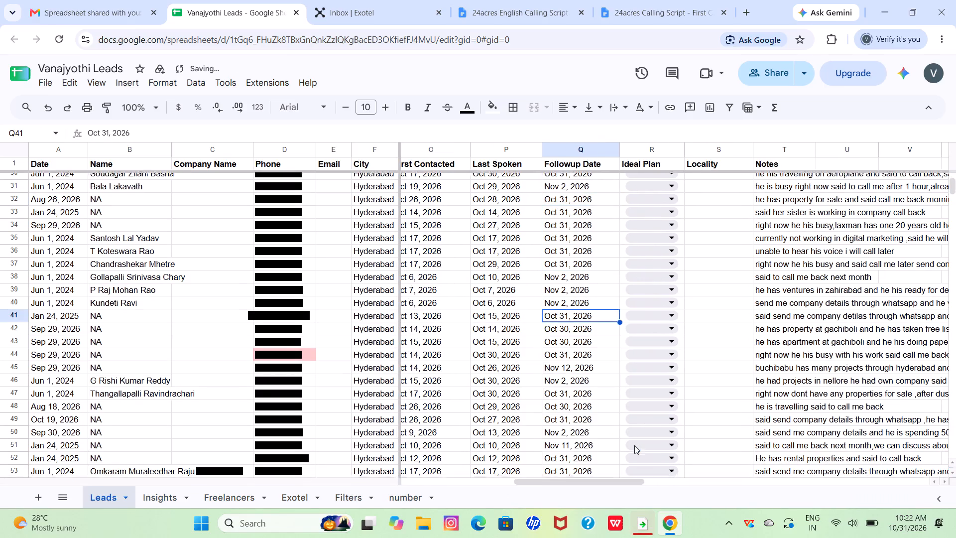
scroll(634, 445, "down", 2)
double_click(572, 214)
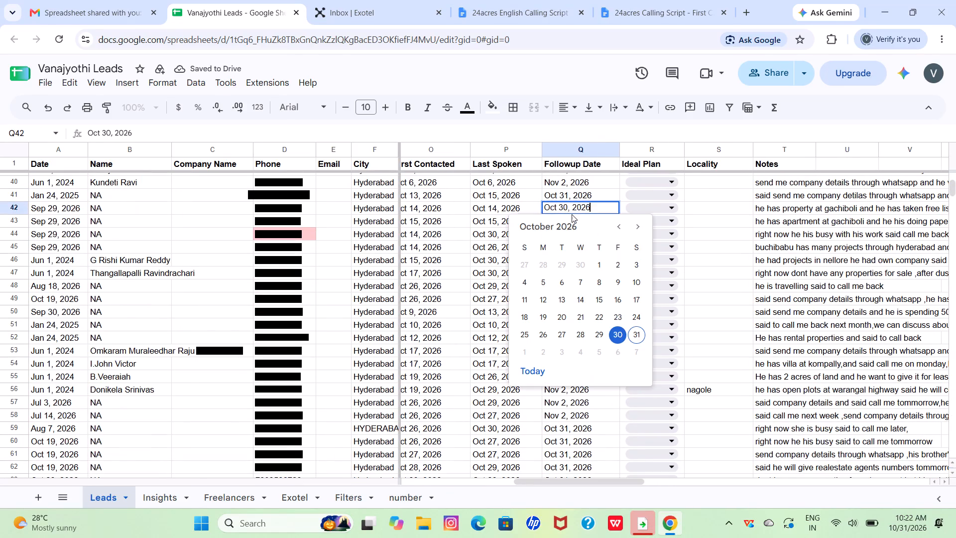
left_click(633, 330)
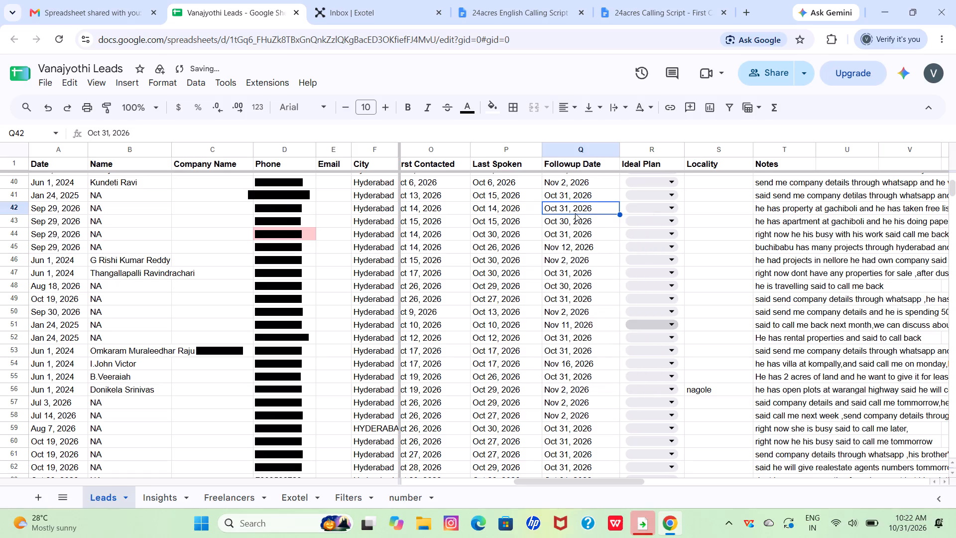
Set the Followup Date of the leads in rows 43 and 48 to Oct 31, 2026.
left_click(575, 213)
double_click(572, 218)
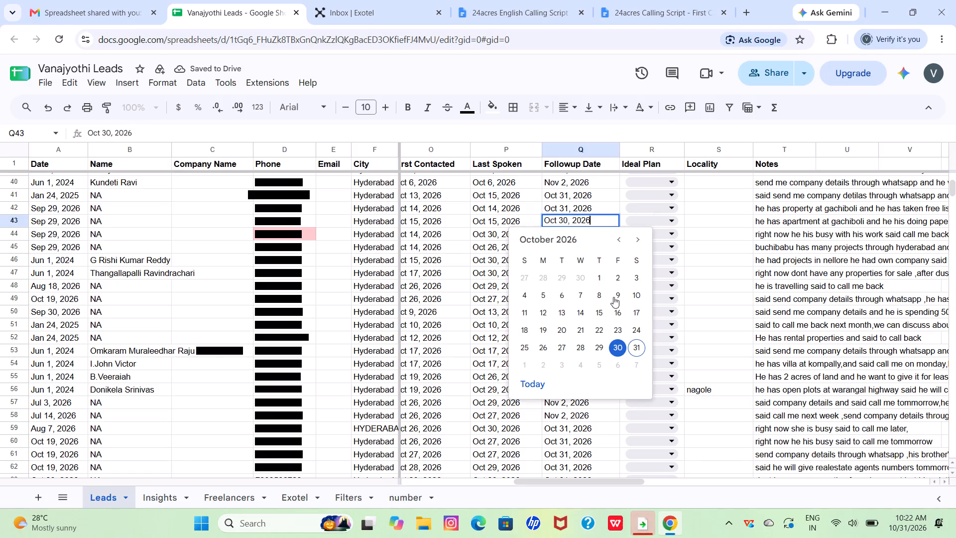
left_click(641, 343)
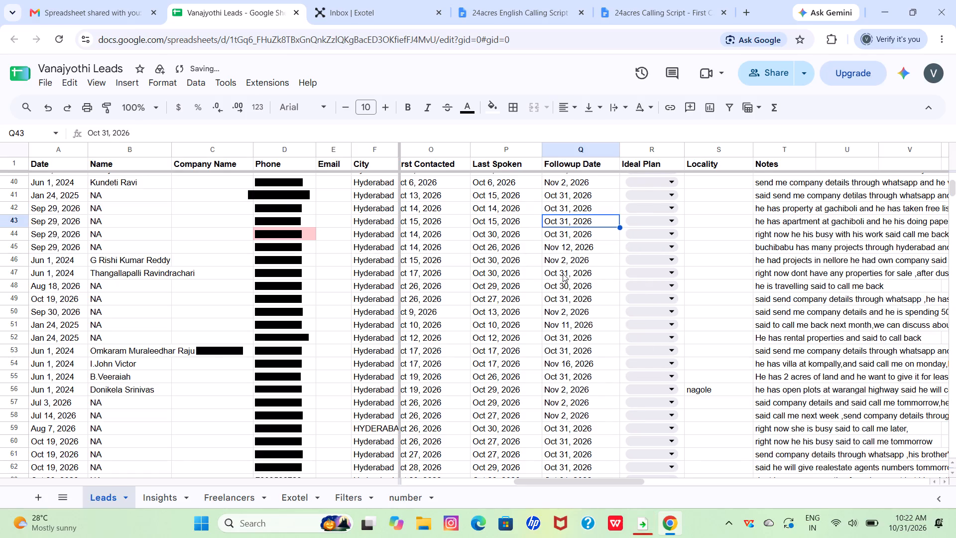
double_click(565, 287)
left_click(632, 412)
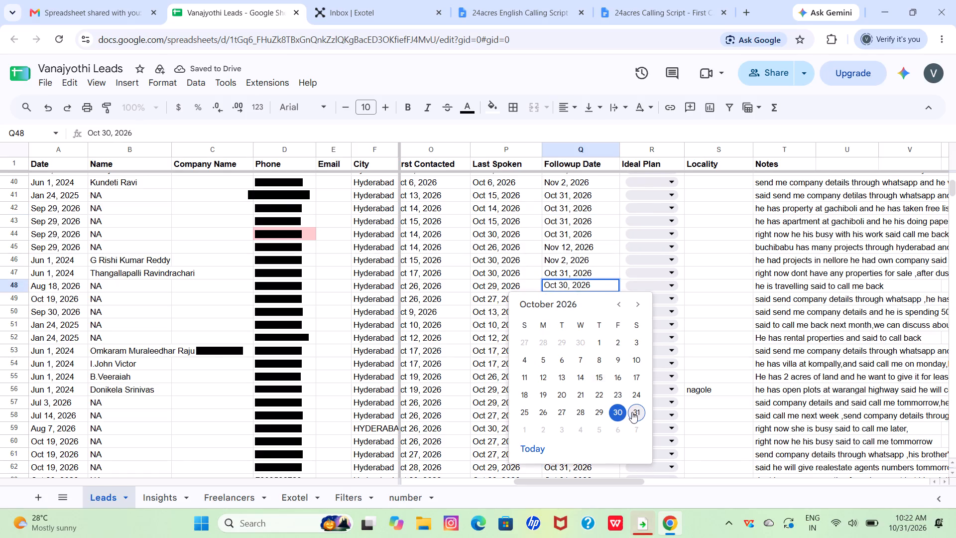
Check the Followup Date column through the whole leads list for dates still set to Oct 30, 2026.
scroll(555, 372, "down", 2)
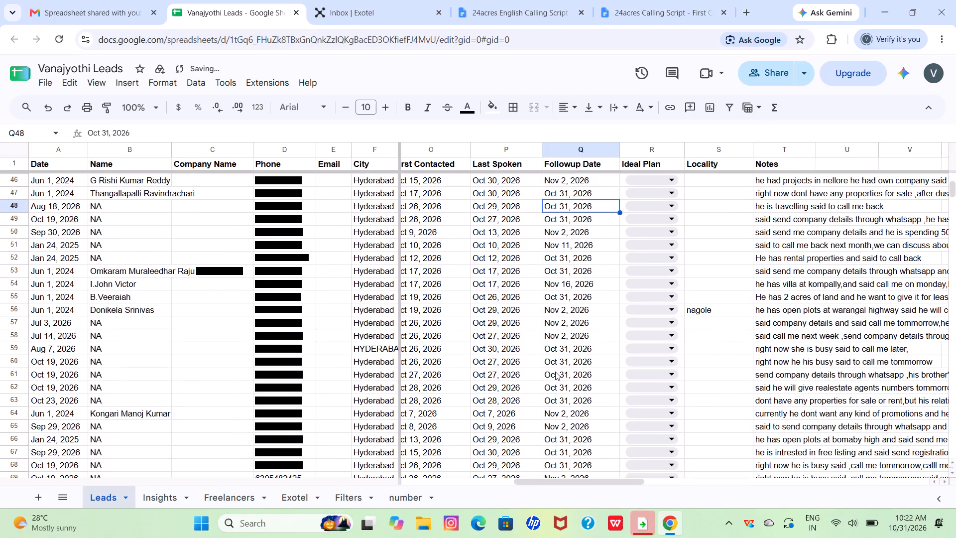
scroll(555, 372, "down", 3)
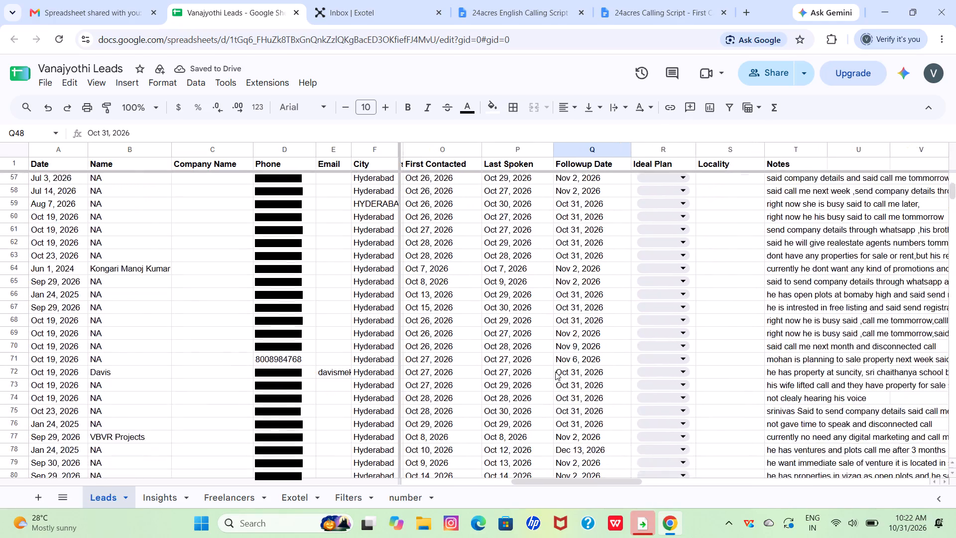
scroll(555, 372, "down", 6)
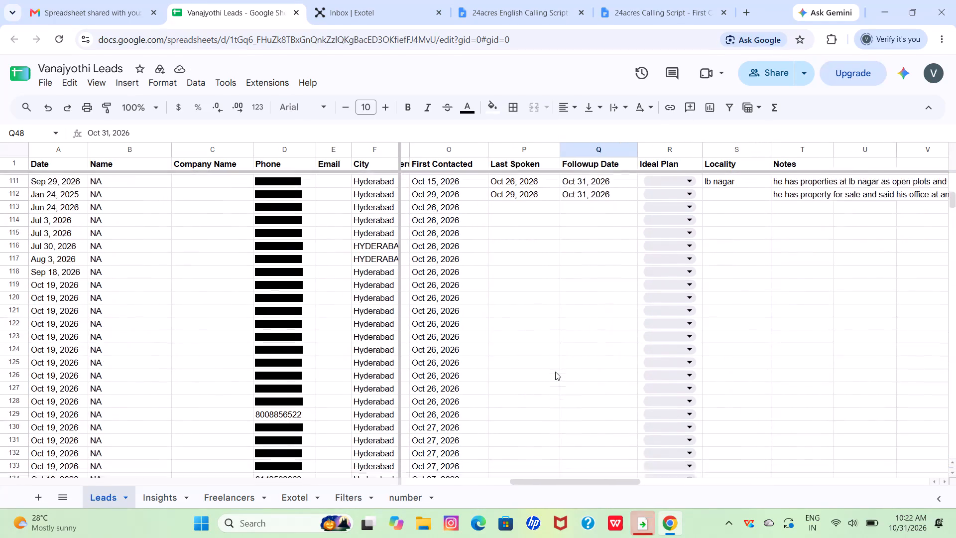
scroll(555, 372, "up", 17)
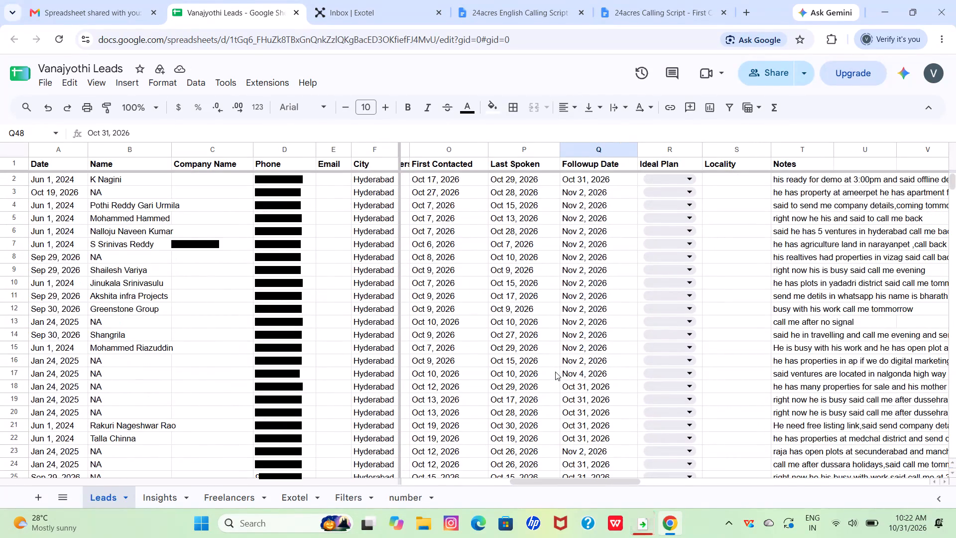
scroll(577, 224, "right", 6)
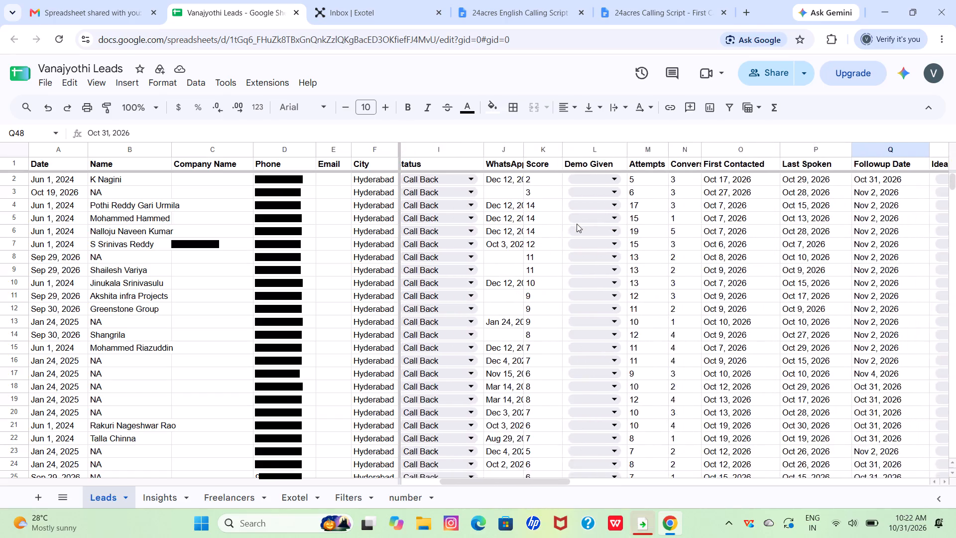
scroll(577, 224, "left", 3)
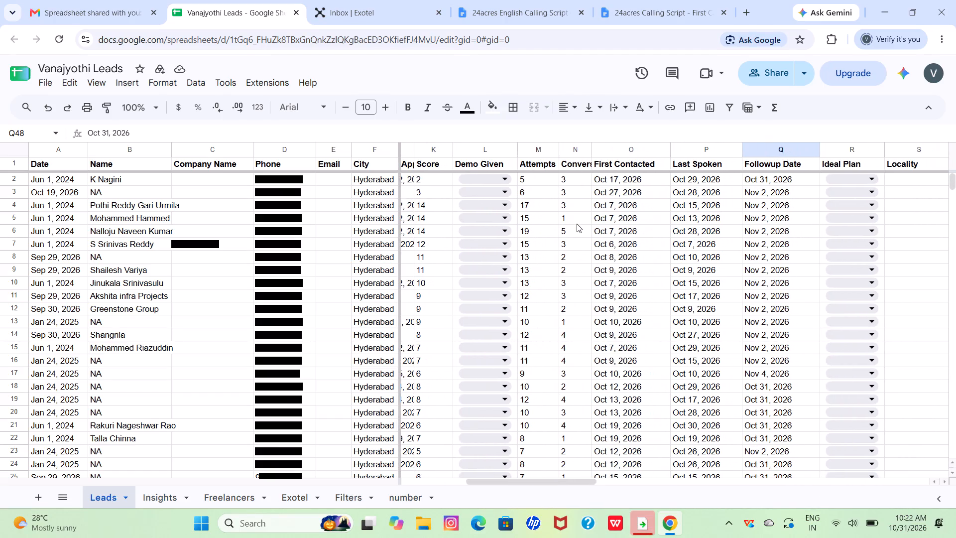
scroll(577, 224, "left", 4)
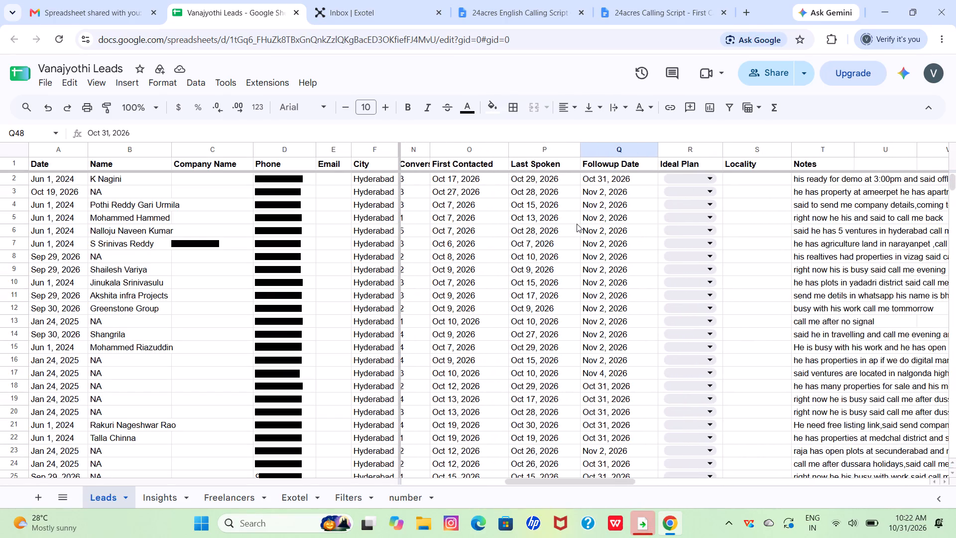
Set the Followup Date of the lead in row 104 to Oct 31, 2026.
scroll(577, 224, "down", 5)
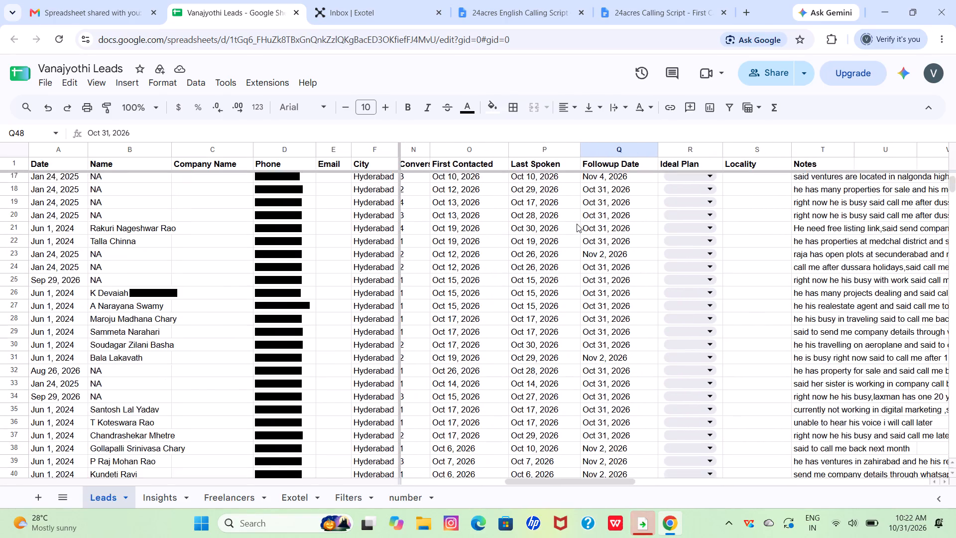
scroll(577, 224, "down", 6)
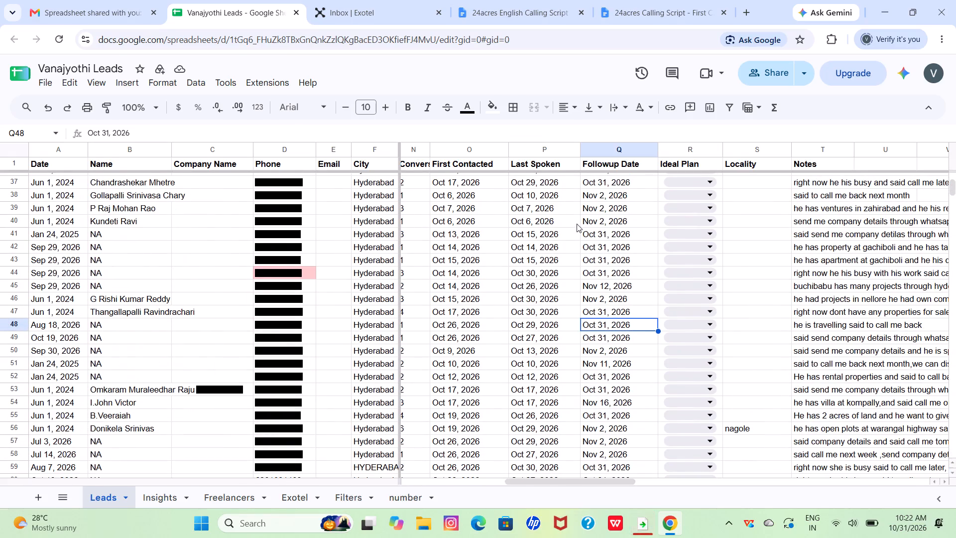
scroll(577, 224, "down", 5)
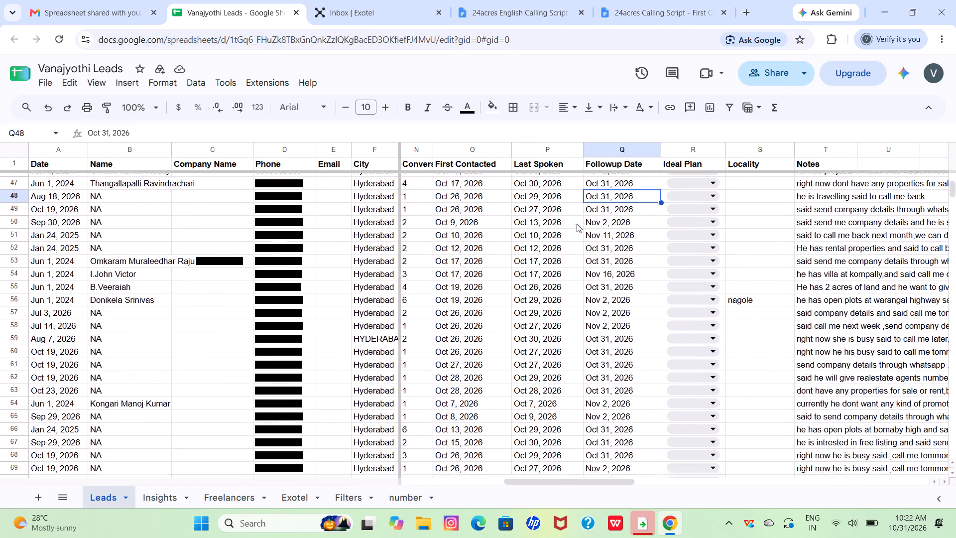
scroll(577, 224, "down", 6)
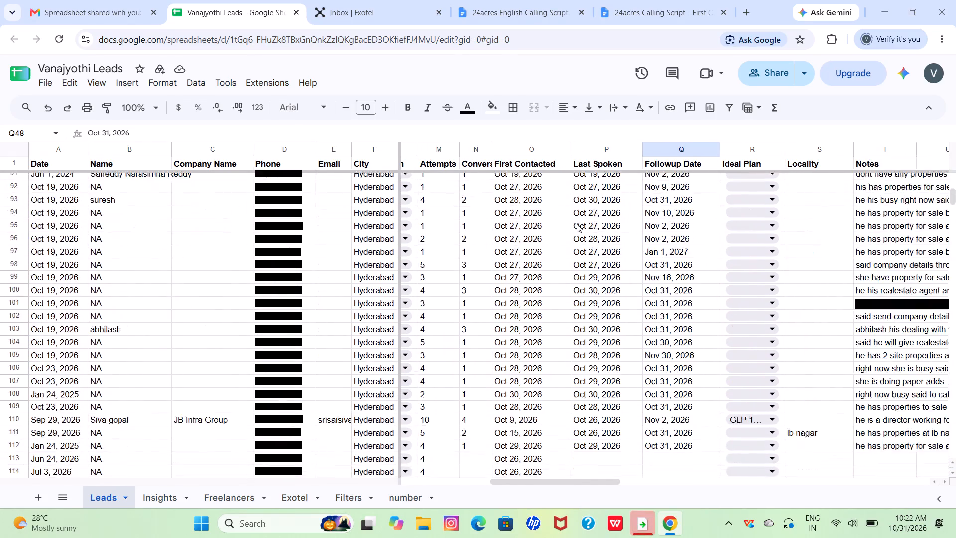
double_click(669, 405)
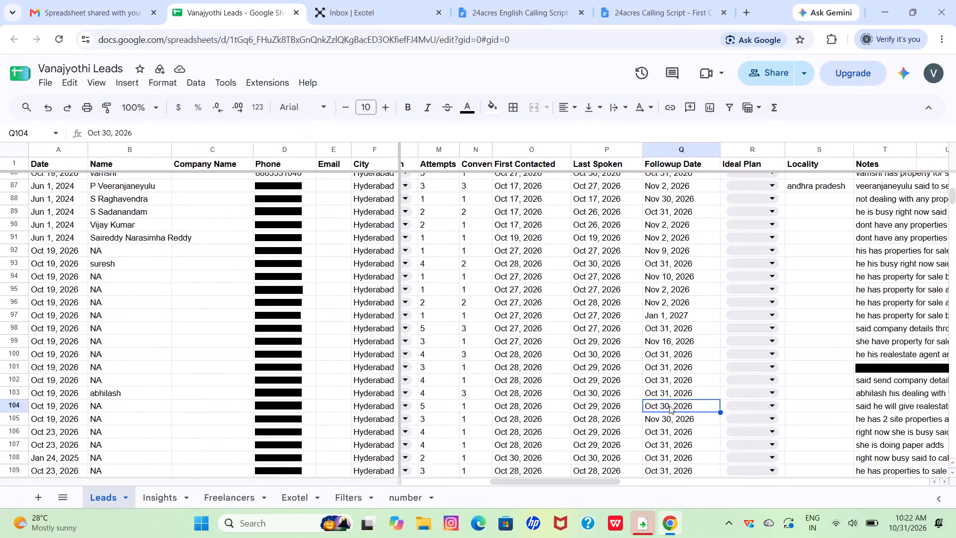
left_click(741, 343)
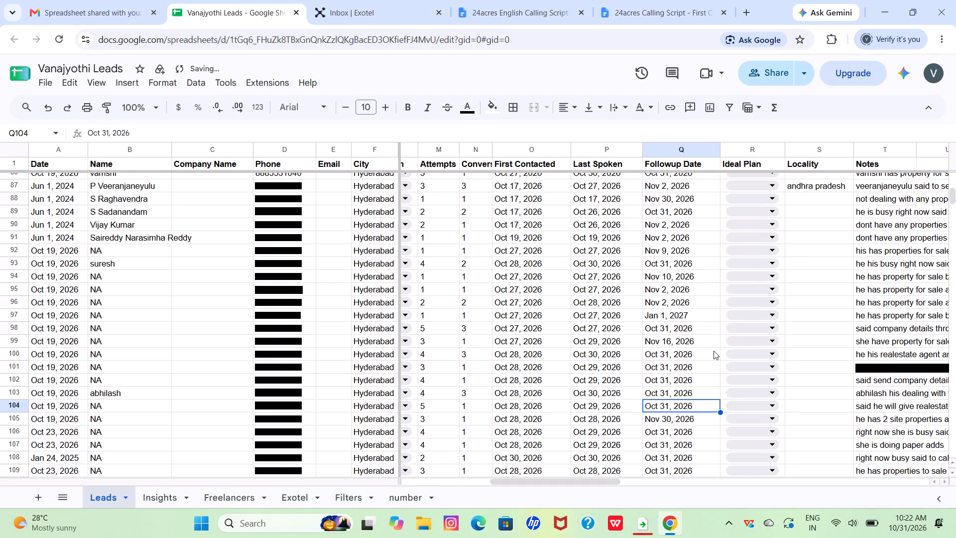
Add a filter to the Leads sheet and limit the Status column to Call Back only.
scroll(685, 371, "down", 3)
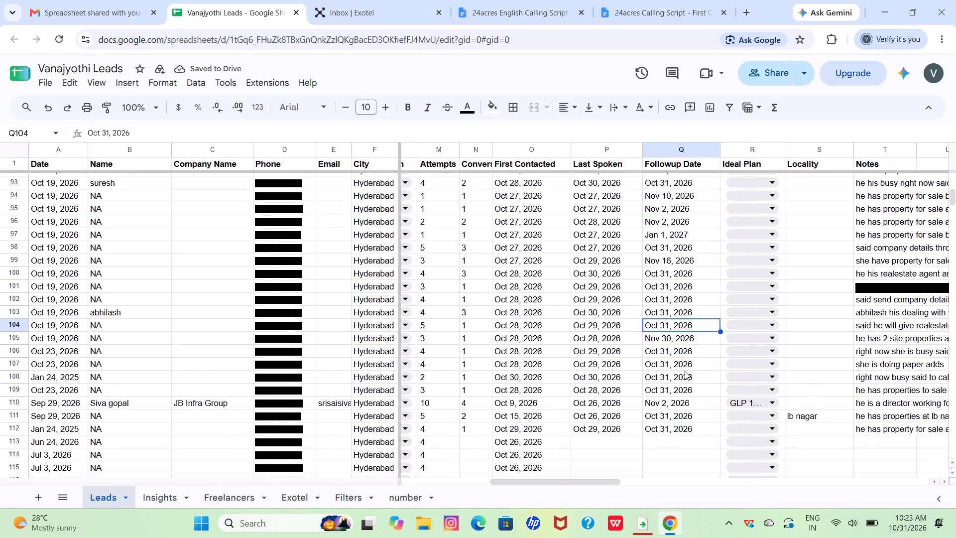
scroll(685, 371, "up", 2)
scroll(566, 186, "up", 7)
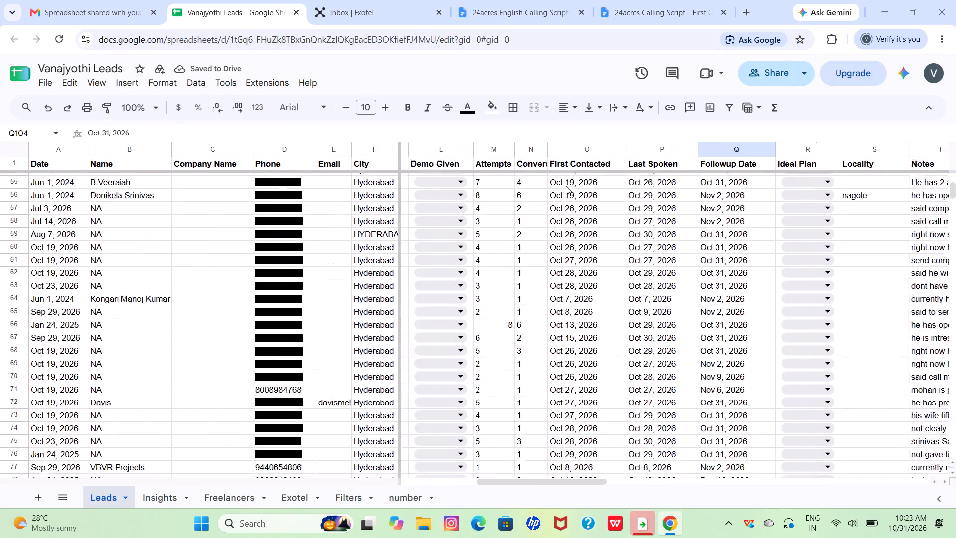
scroll(566, 186, "up", 15)
scroll(566, 186, "up", 9)
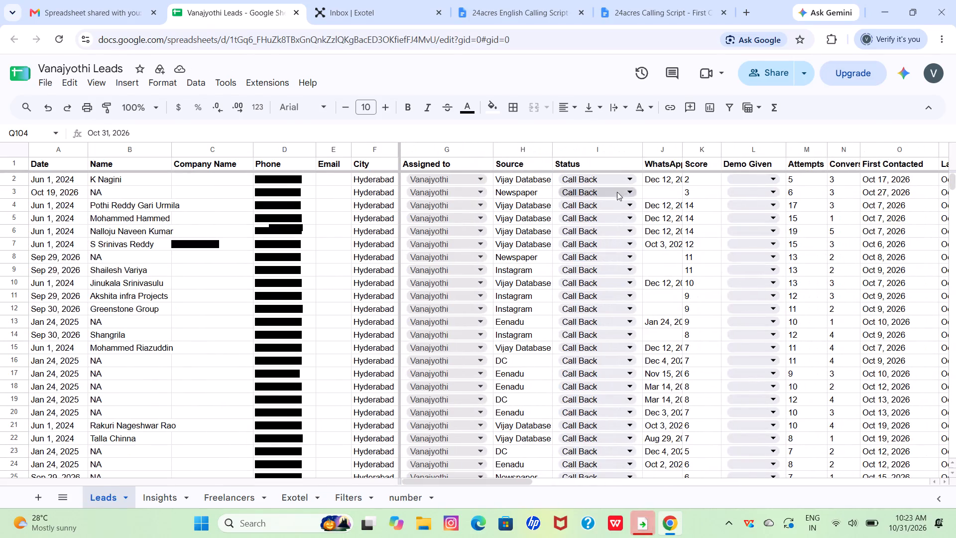
left_click(725, 107)
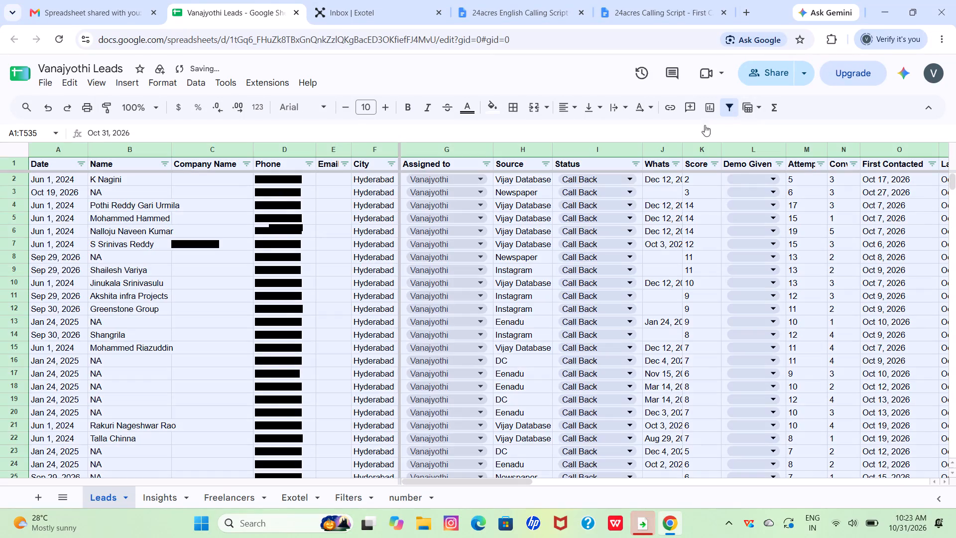
left_click(634, 166)
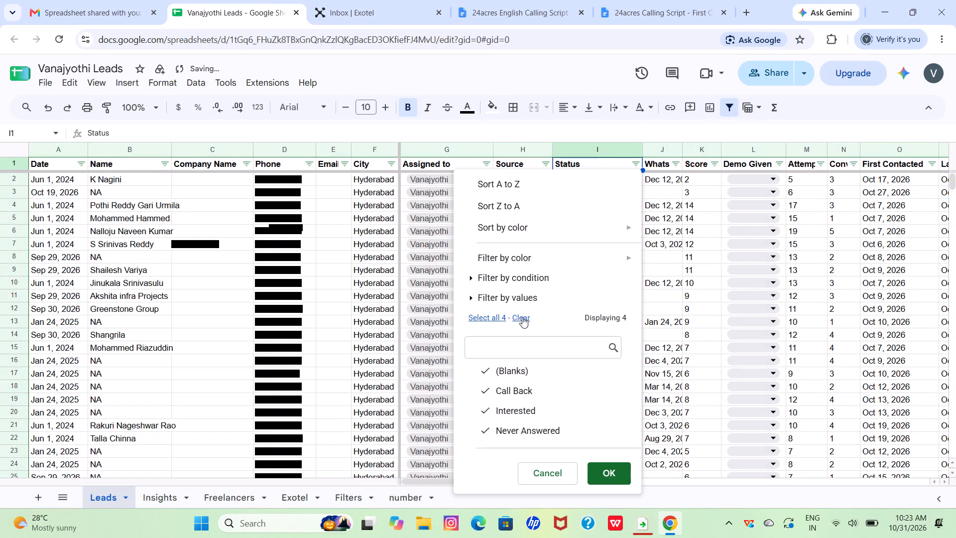
left_click(524, 316)
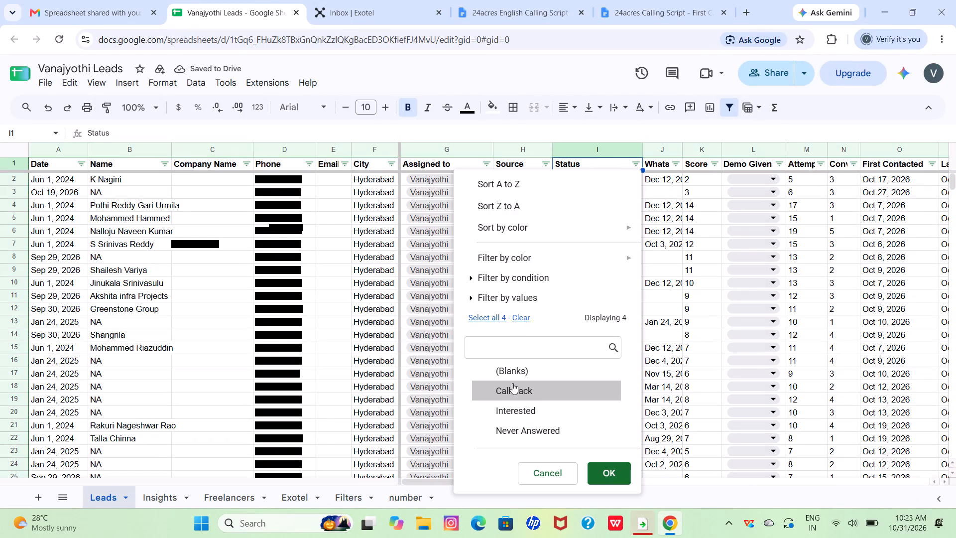
left_click(512, 383)
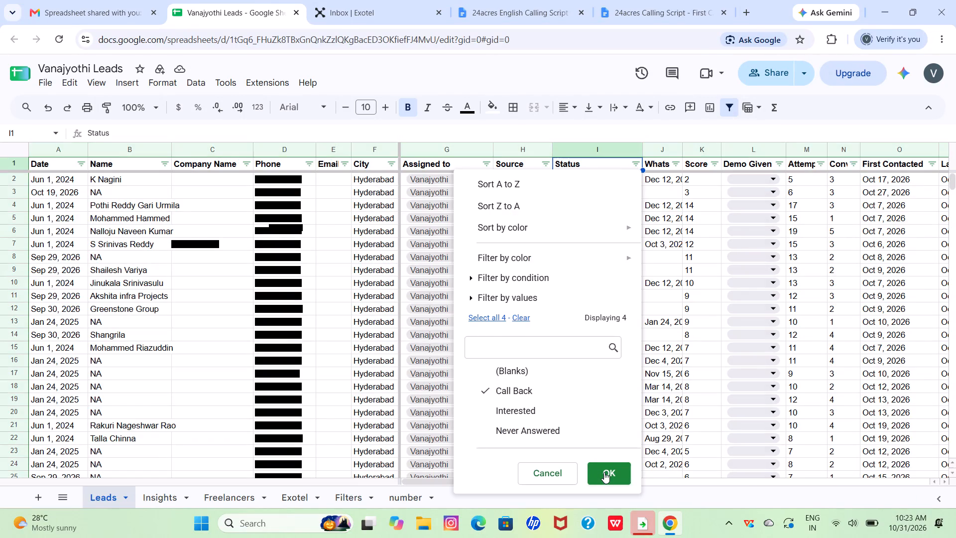
left_click(604, 472)
Filter the Score column to show only the values 0, 1, 2 and 3.
scroll(604, 472, "left", 3)
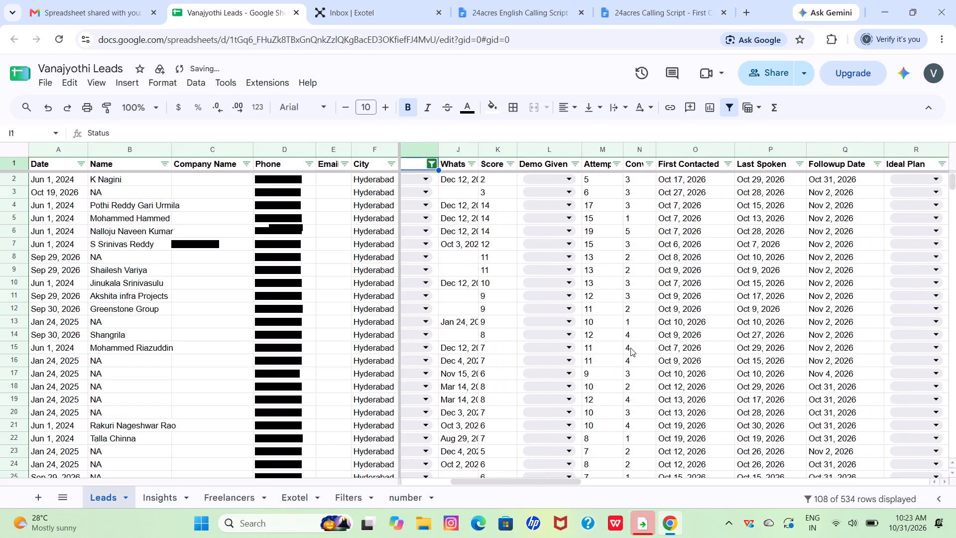
left_click(509, 160)
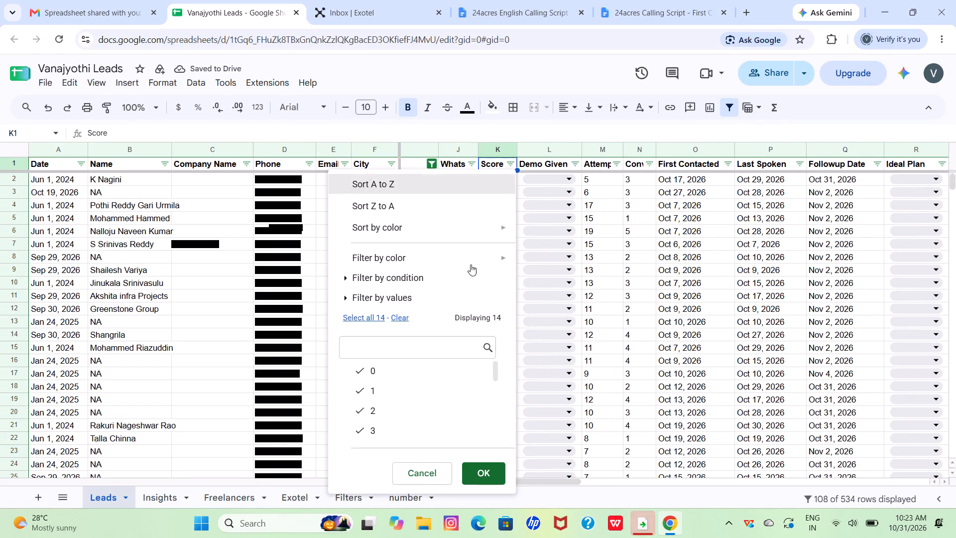
scroll(385, 429, "down", 1)
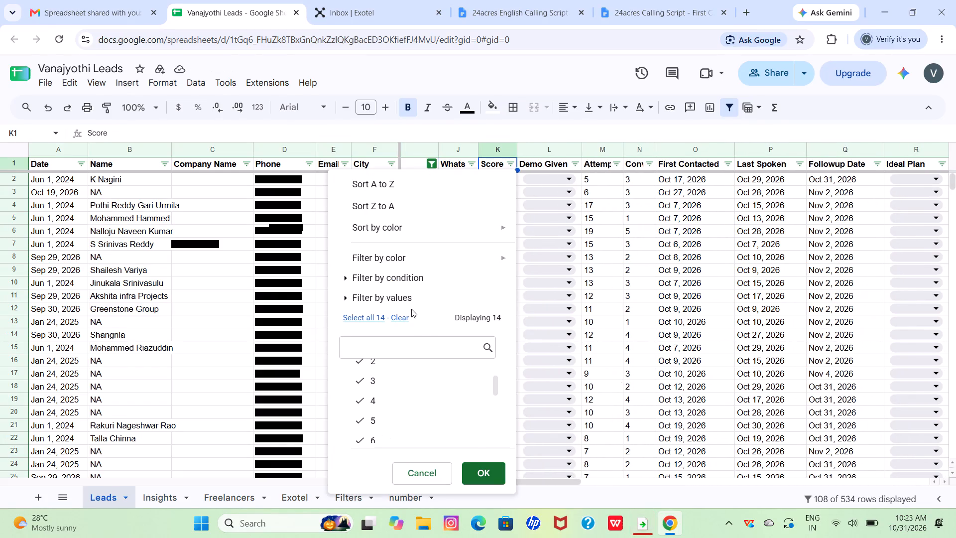
left_click(396, 323)
left_click(376, 383)
scroll(397, 398, "up", 2)
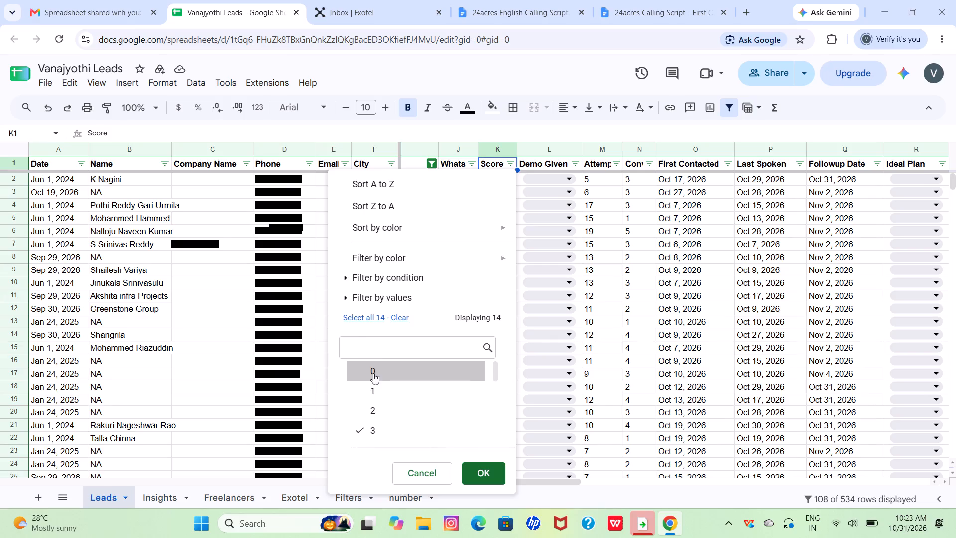
left_click(373, 373)
left_click(372, 386)
left_click(371, 406)
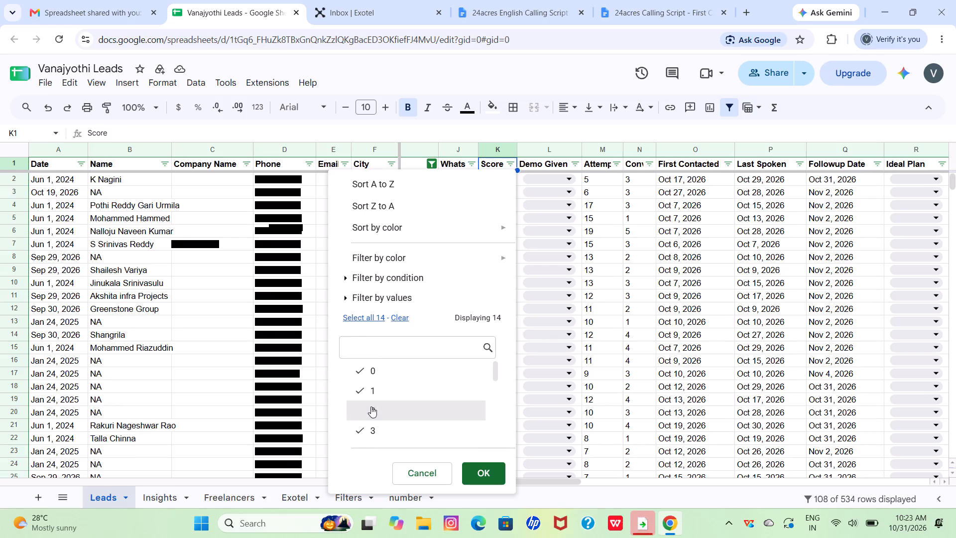
left_click(482, 471)
Filter the Followup Date column to show only Oct 31, 2026.
scroll(482, 471, "left", 4)
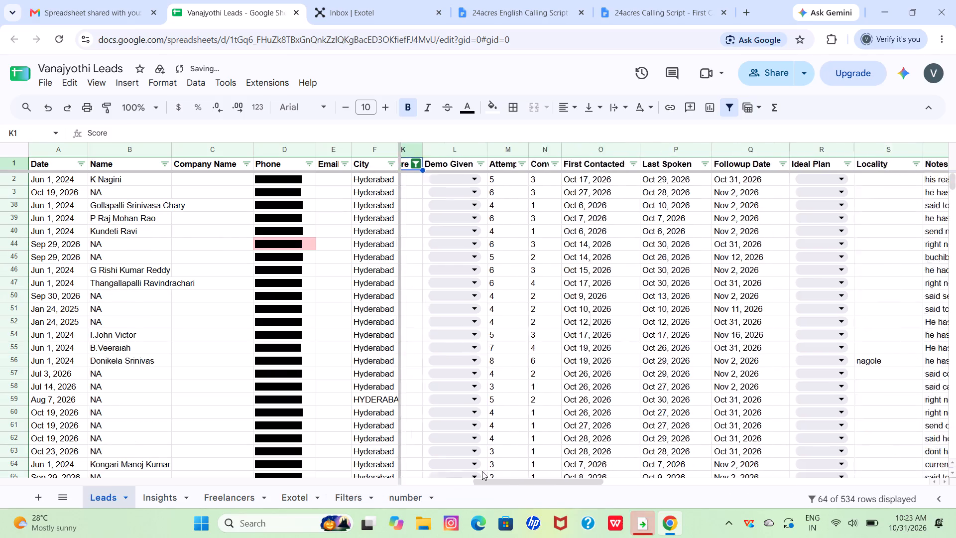
scroll(482, 471, "left", 1)
scroll(482, 471, "right", 1)
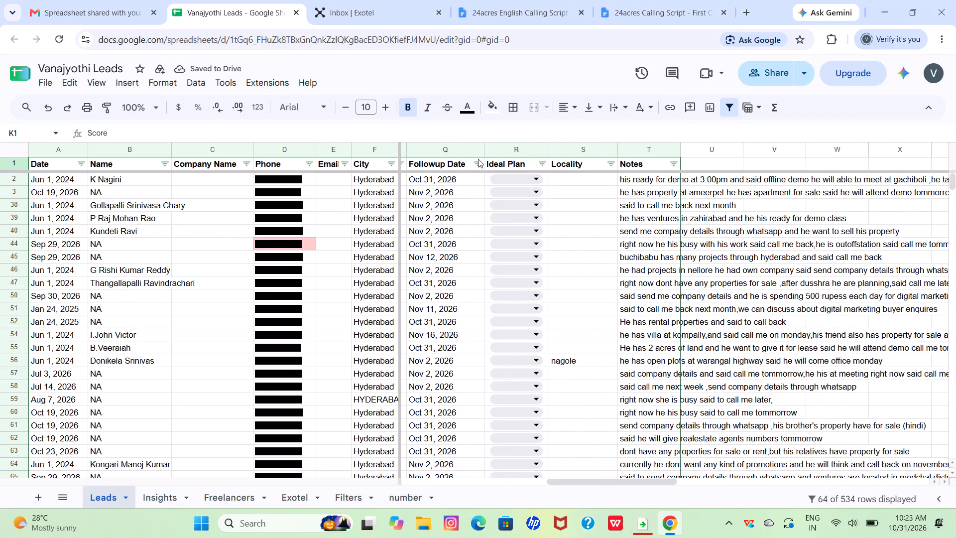
left_click(474, 152)
left_click(468, 162)
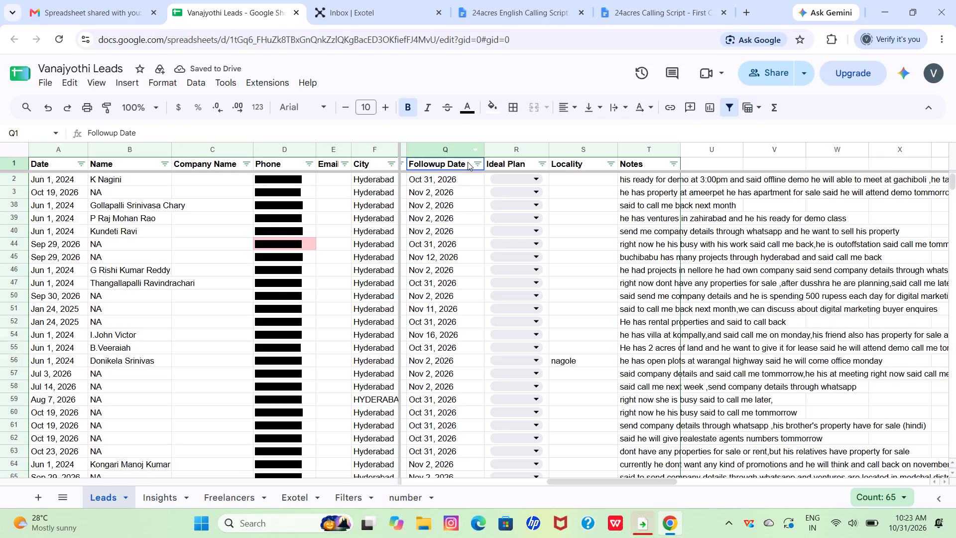
left_click(476, 165)
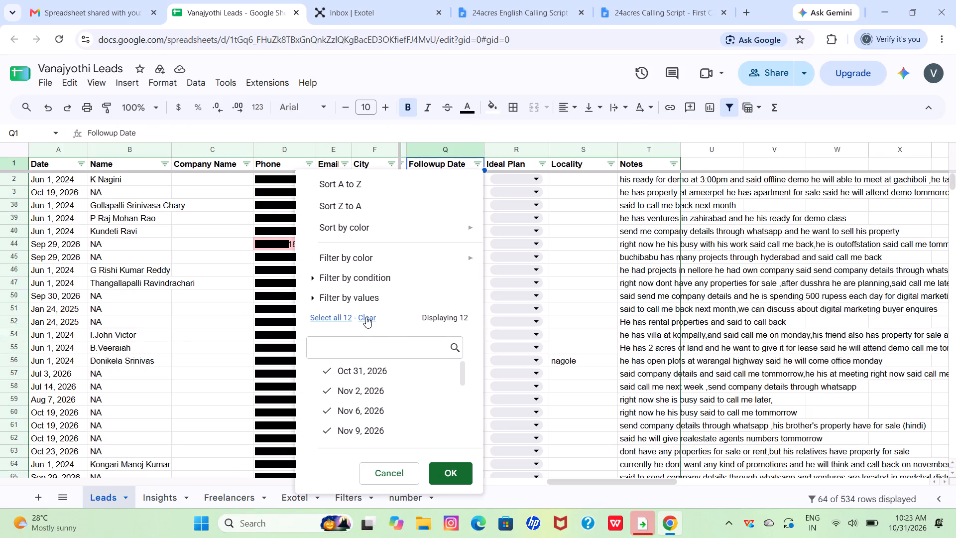
left_click(366, 317)
left_click(358, 374)
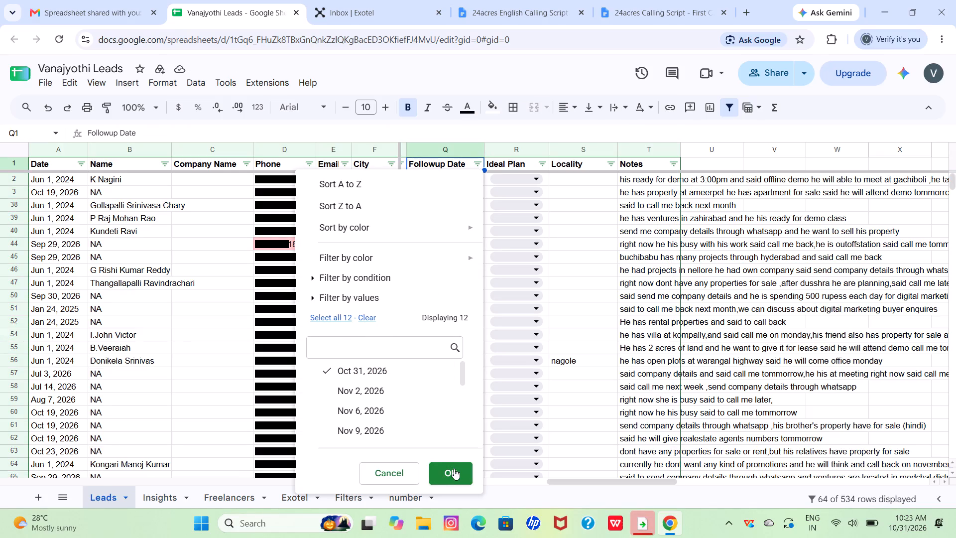
left_click(454, 469)
scroll(454, 469, "down", 3)
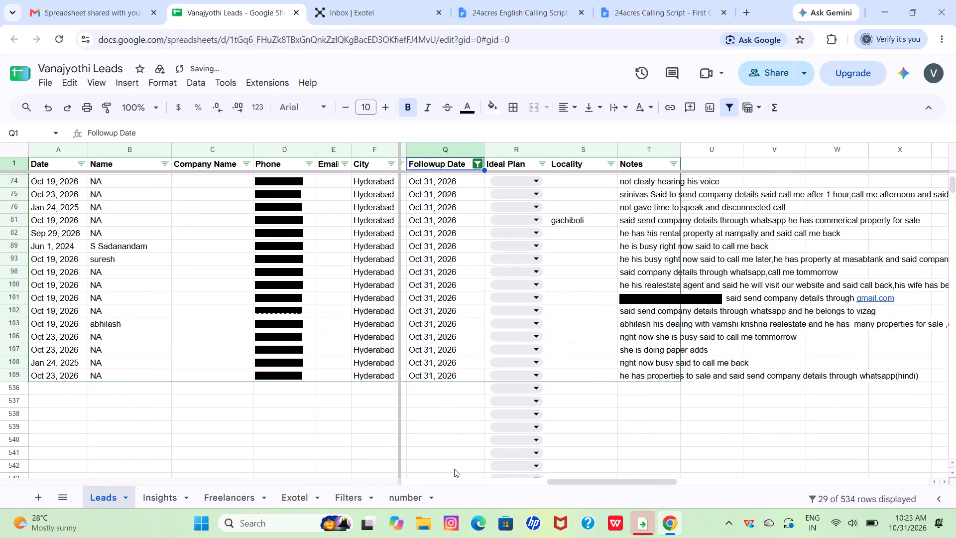
Look through the filtered Call Back leads with a Followup Date of Oct 31, 2026 and check the date filter's values.
scroll(454, 469, "down", 1)
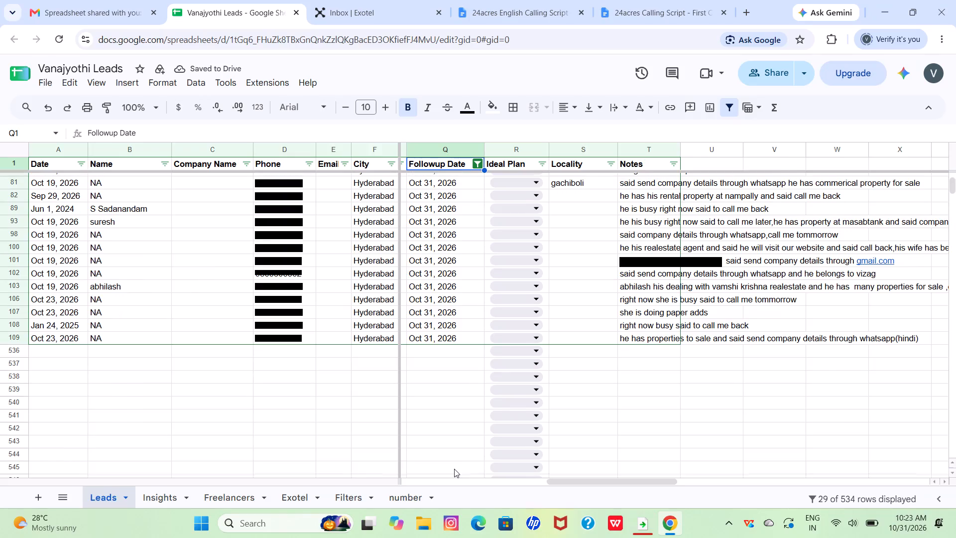
scroll(456, 465, "down", 1)
scroll(456, 465, "up", 8)
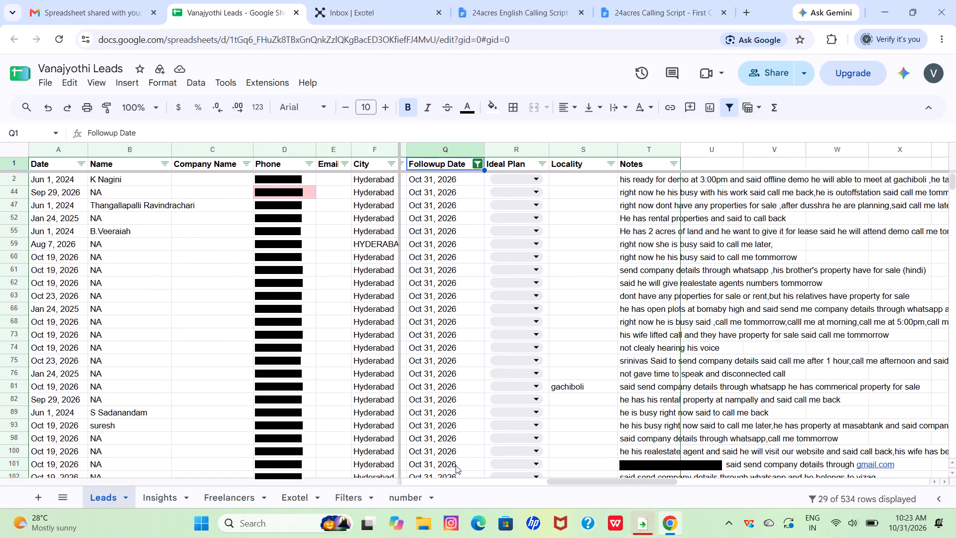
scroll(456, 465, "up", 7)
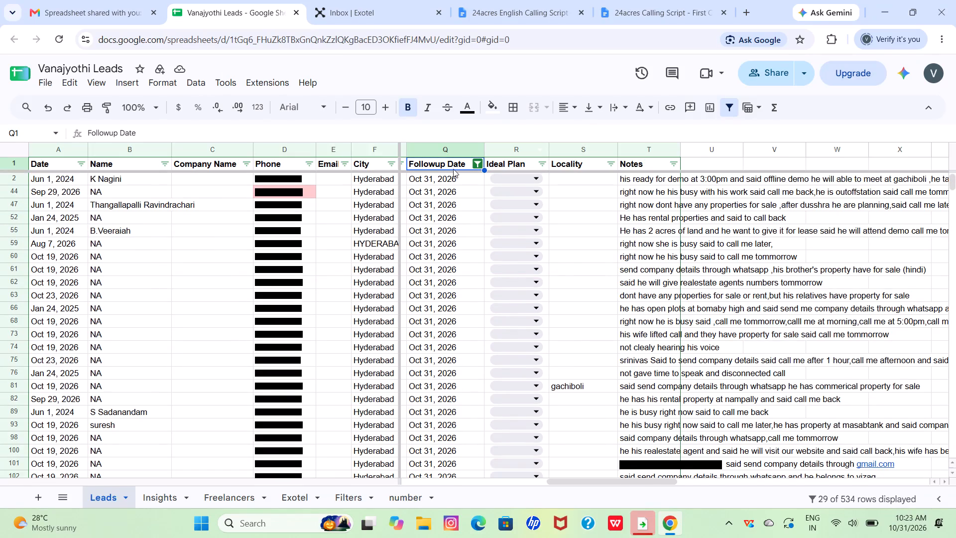
left_click(478, 164)
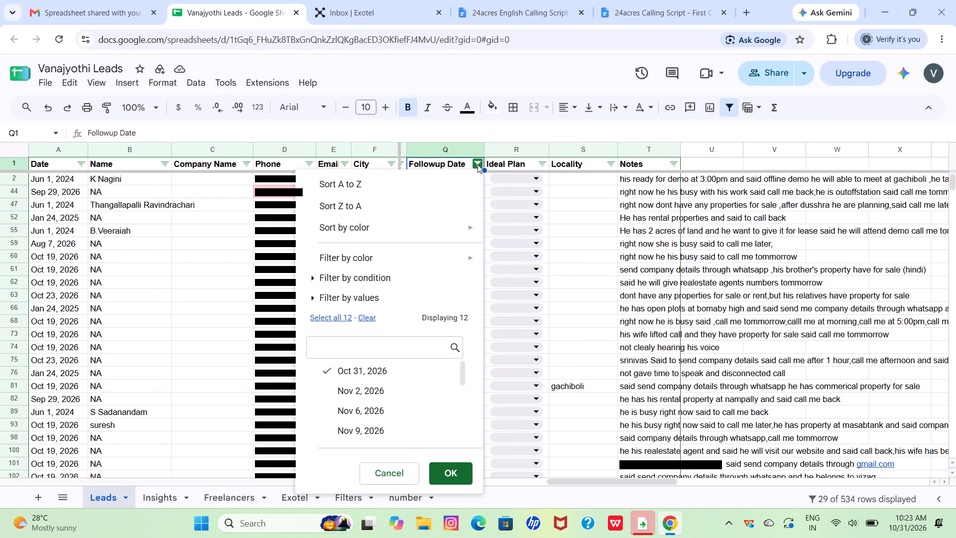
left_click(608, 281)
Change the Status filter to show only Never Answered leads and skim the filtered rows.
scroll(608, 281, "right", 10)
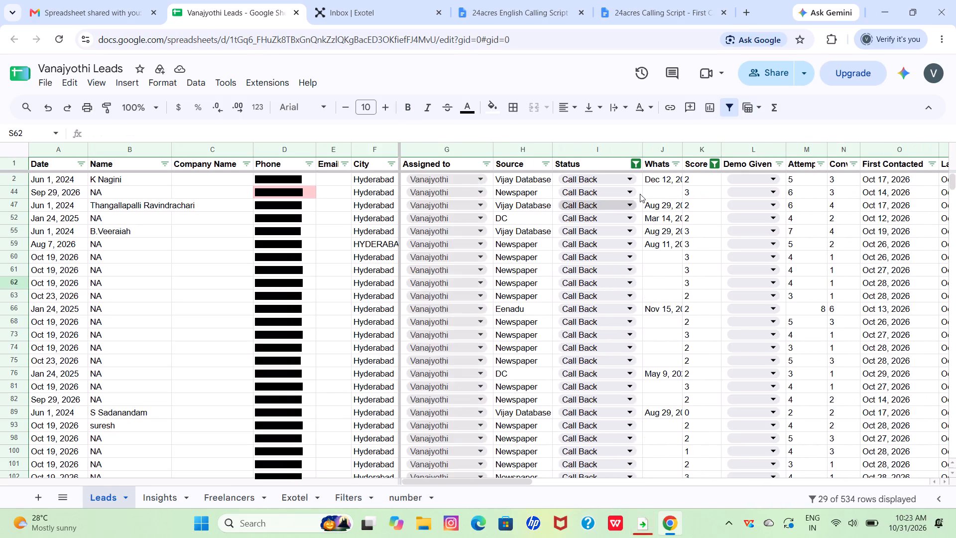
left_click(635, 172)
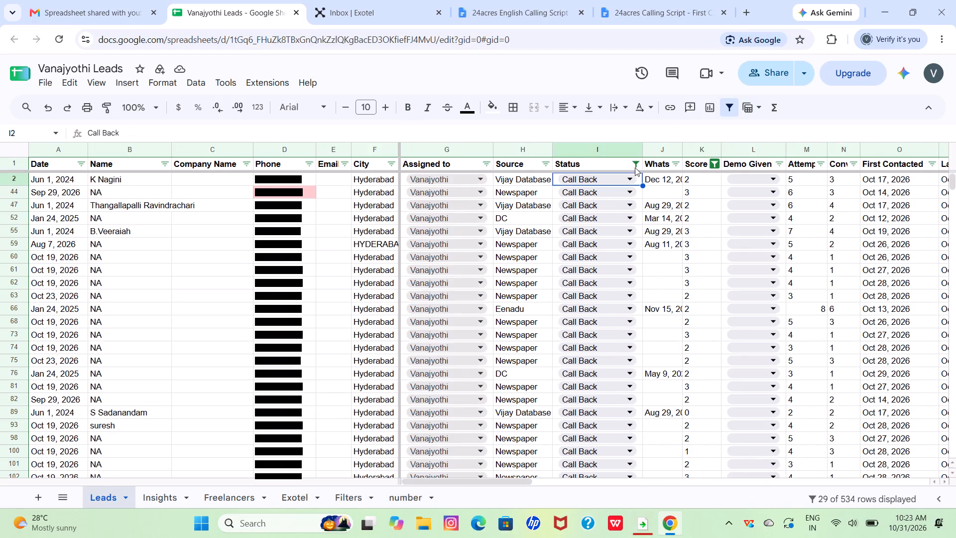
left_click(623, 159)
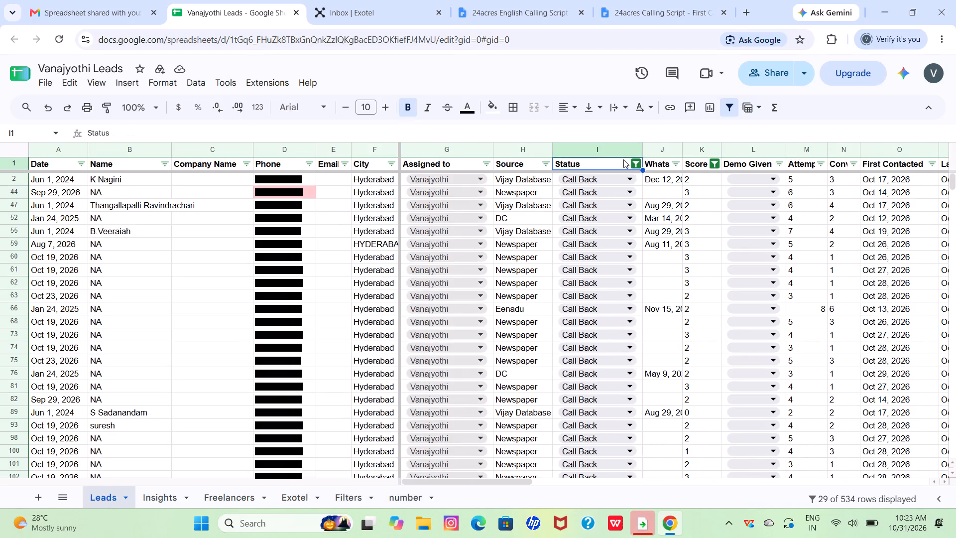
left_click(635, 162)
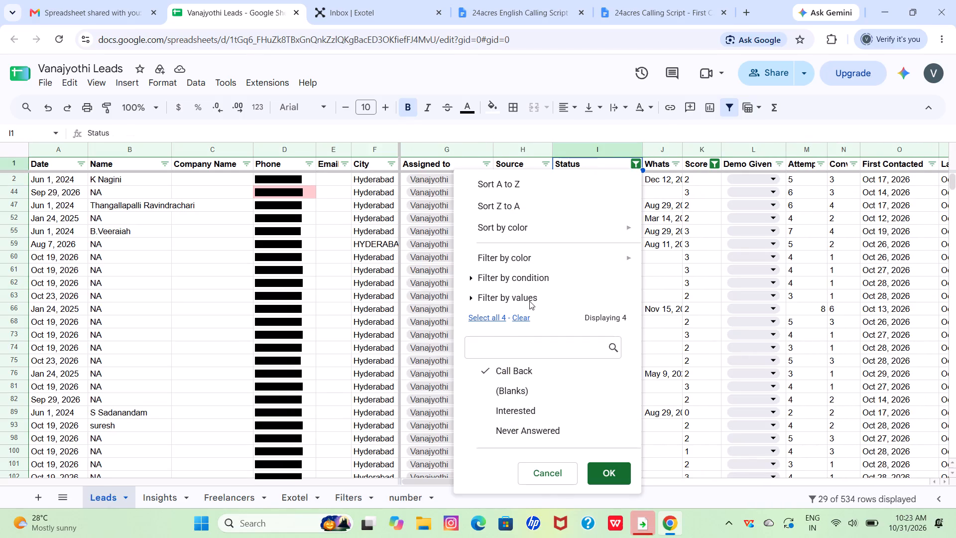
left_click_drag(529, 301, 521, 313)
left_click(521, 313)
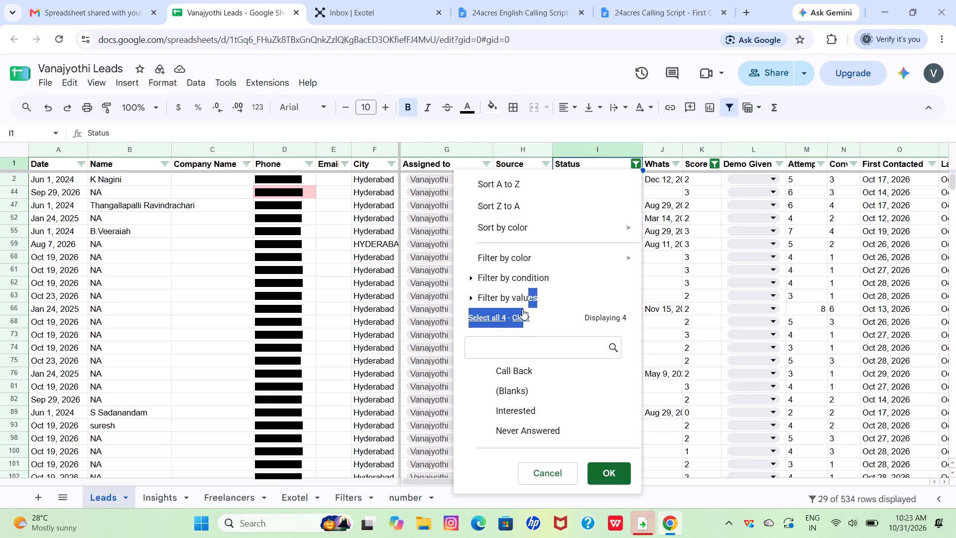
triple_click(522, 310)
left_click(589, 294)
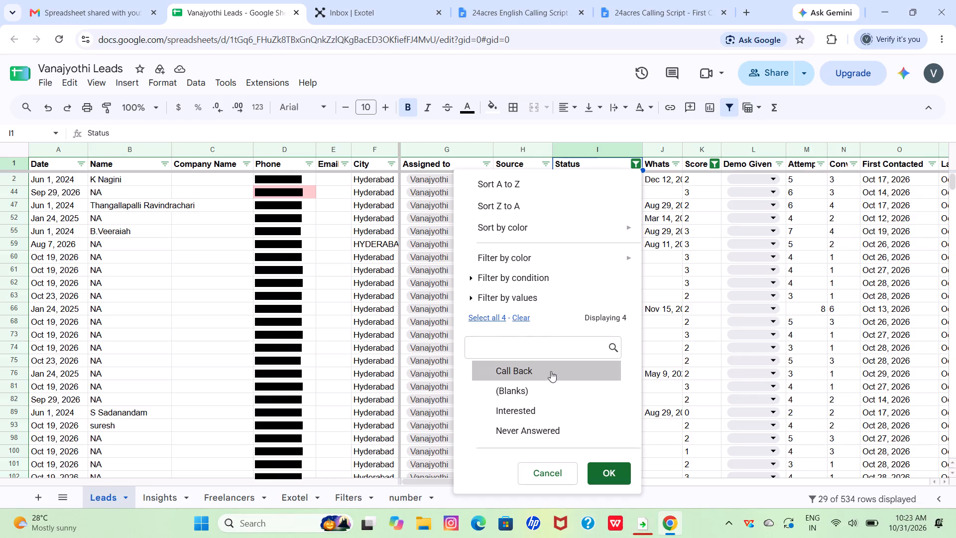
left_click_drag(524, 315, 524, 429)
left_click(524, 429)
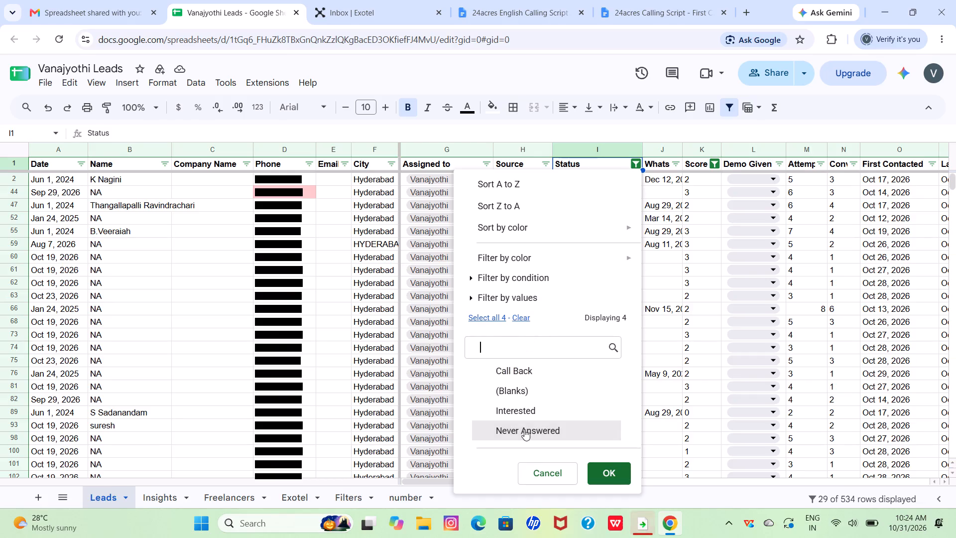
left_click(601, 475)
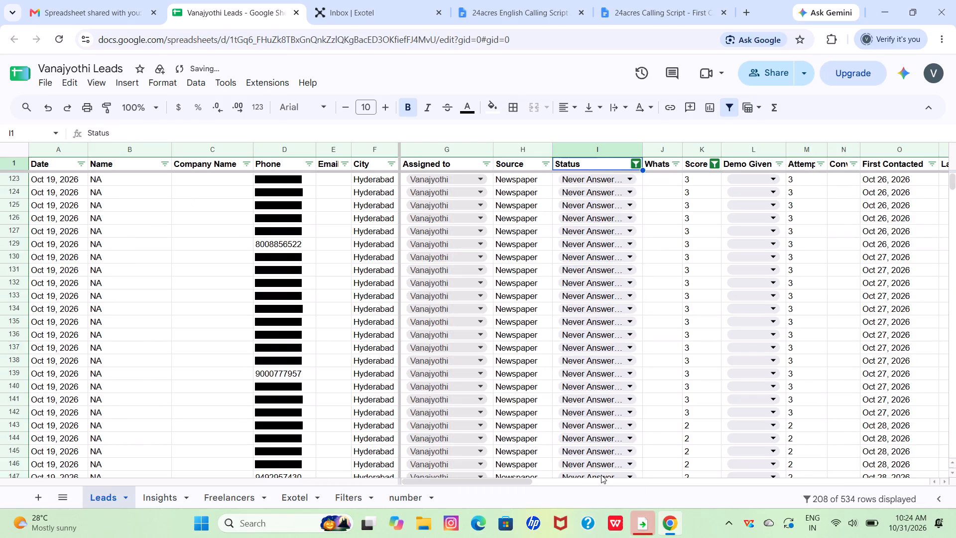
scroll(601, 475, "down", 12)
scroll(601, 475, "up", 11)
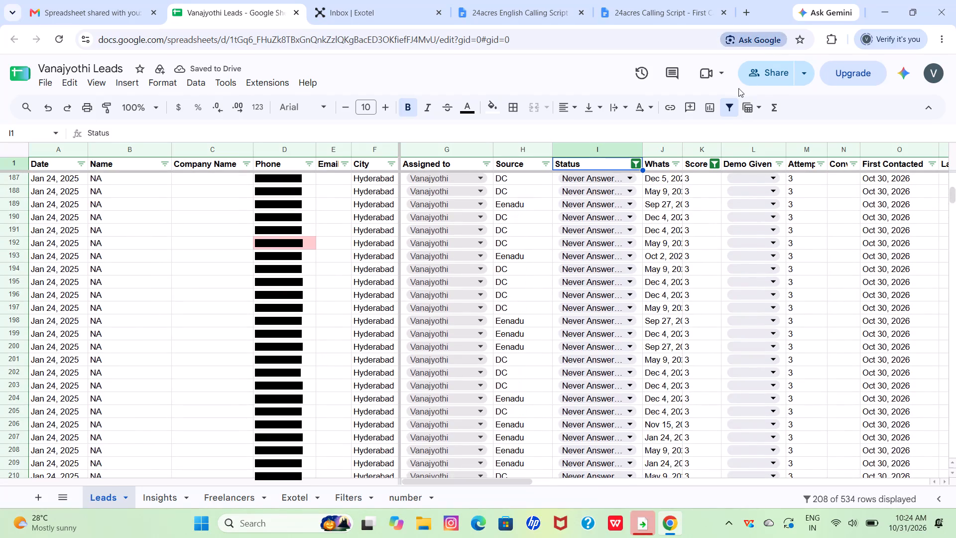
Remove the filter from the Leads sheet, clearing all column criteria.
left_click(731, 97)
left_click(730, 104)
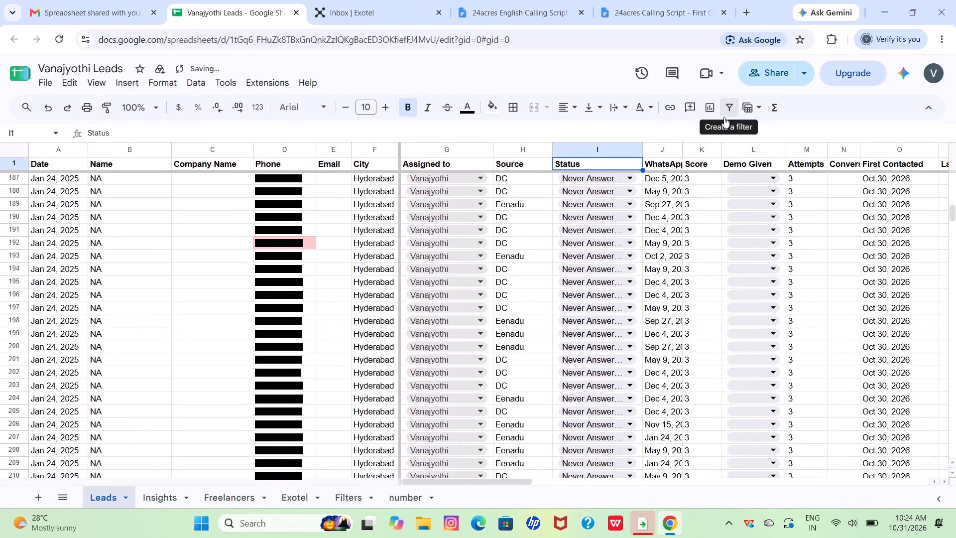
scroll(650, 227, "up", 15)
scroll(650, 227, "up", 12)
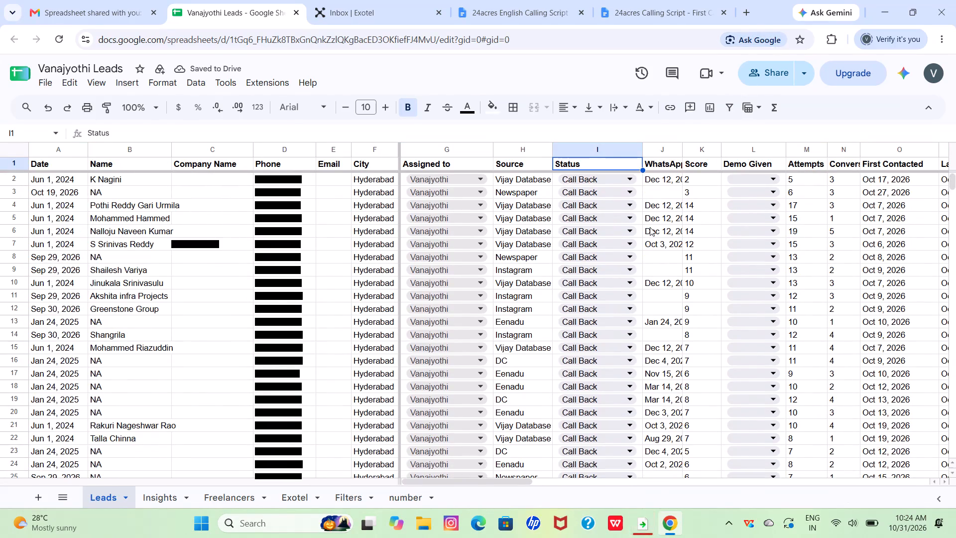
Add a new filter to the Leads sheet and limit the Status column to Call Back only.
left_click(731, 105)
left_click(635, 164)
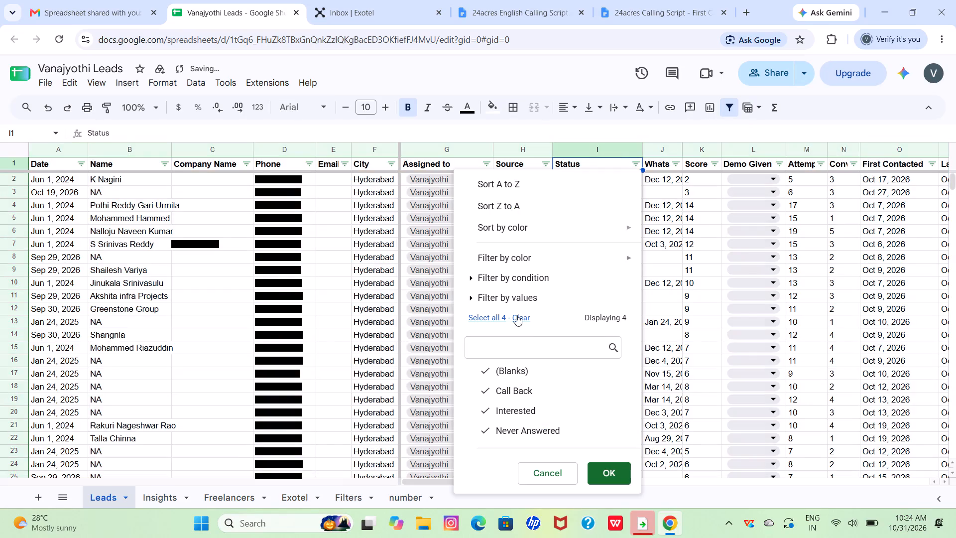
left_click(513, 319)
left_click(516, 392)
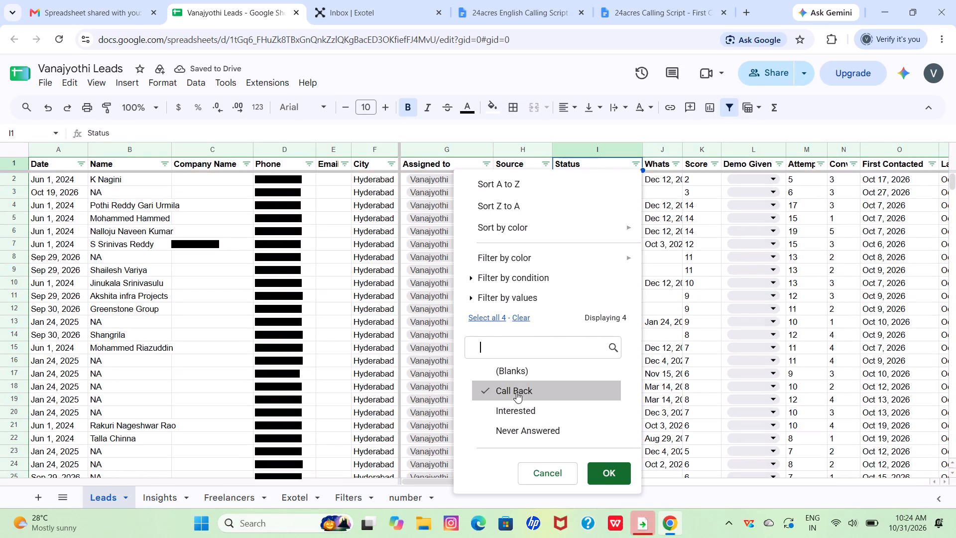
left_click(615, 468)
Check the leads' Followup Date and Notes columns and select the phone number of the lead in row 3.
scroll(615, 468, "left", 1)
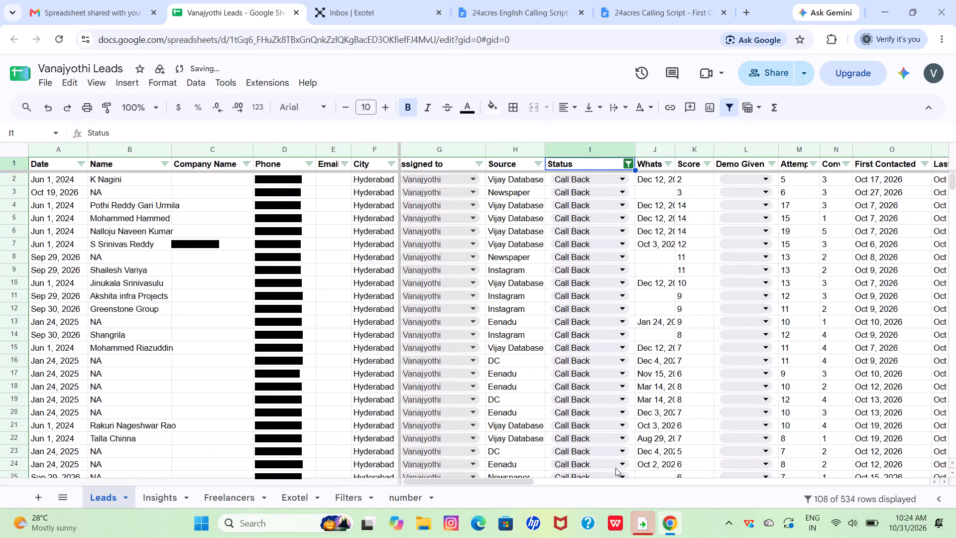
scroll(615, 468, "left", 5)
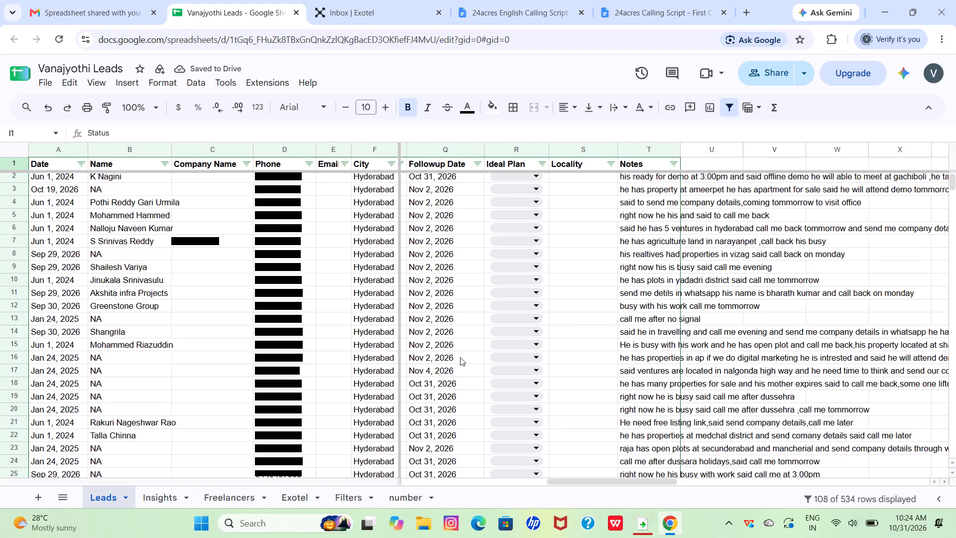
left_click(294, 189)
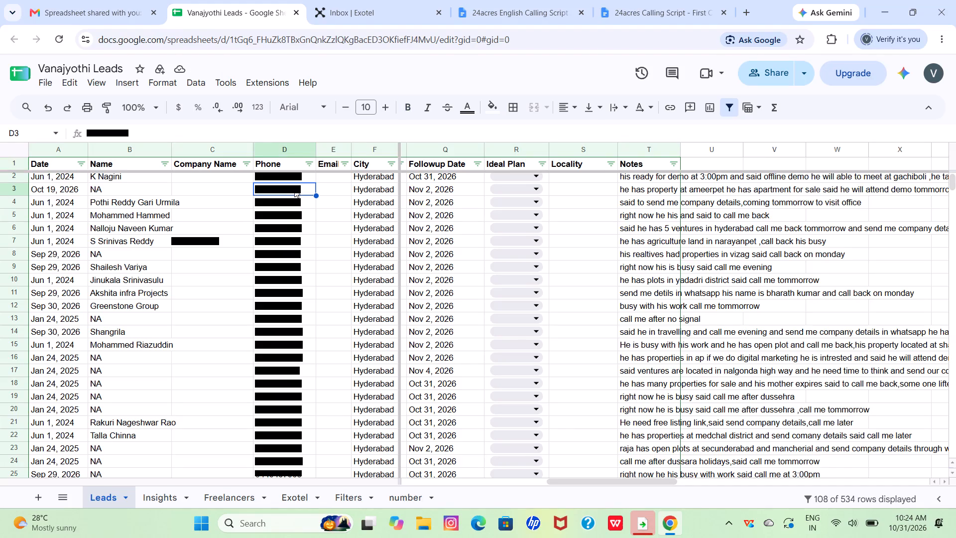
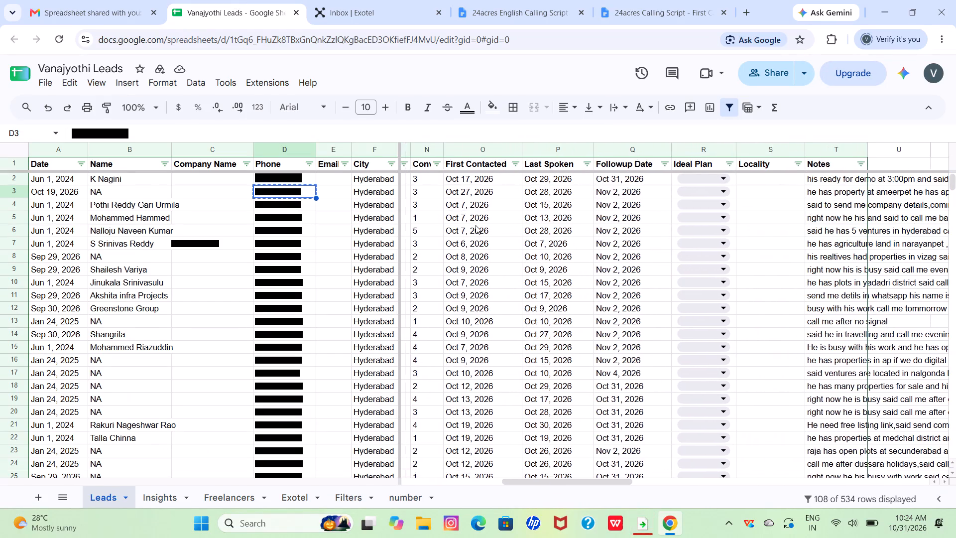
Set the attempts count of the lead in row 3 to 7.
scroll(442, 197, "right", 1)
left_click(478, 192)
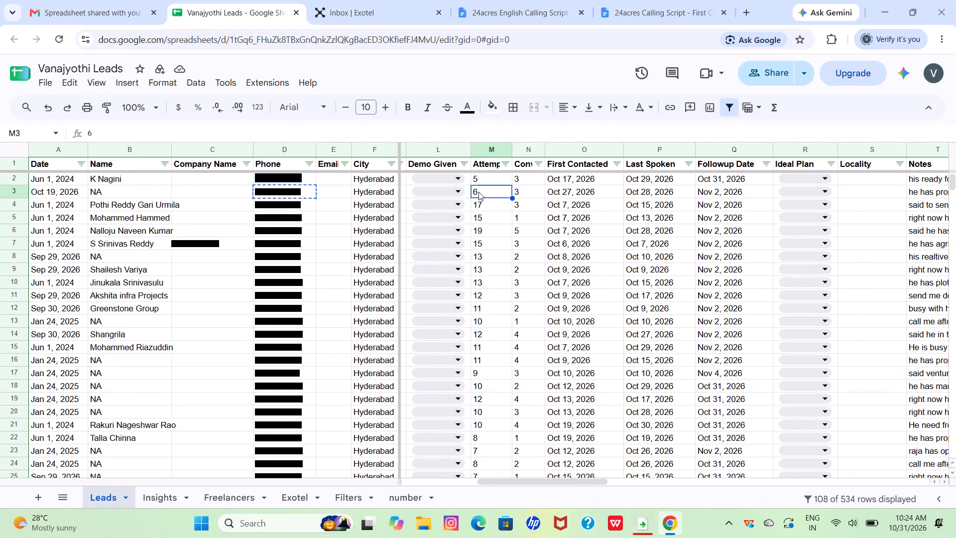
key("7")
left_click(482, 201)
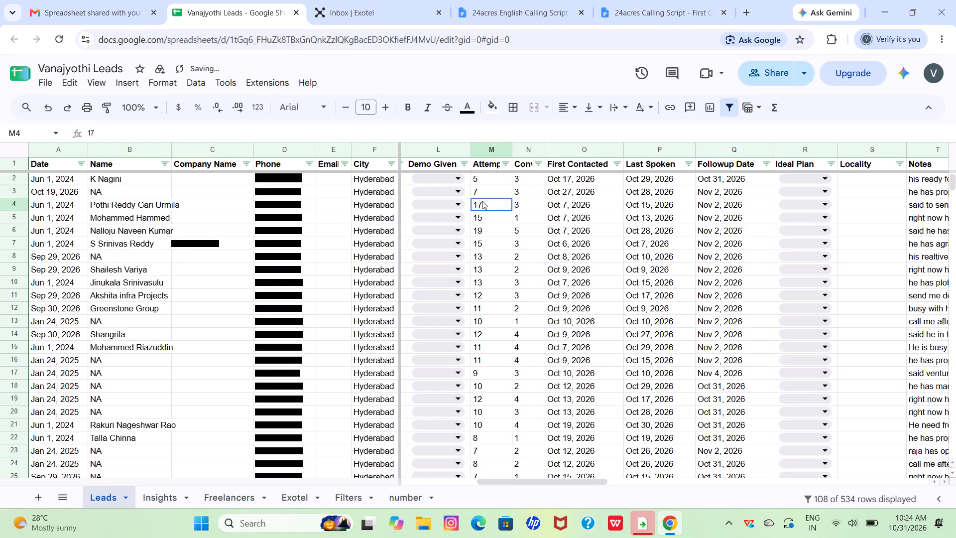
Read through the Notes column of the Call Back leads down to the last filtered row.
scroll(482, 201, "left", 4)
scroll(482, 201, "down", 1)
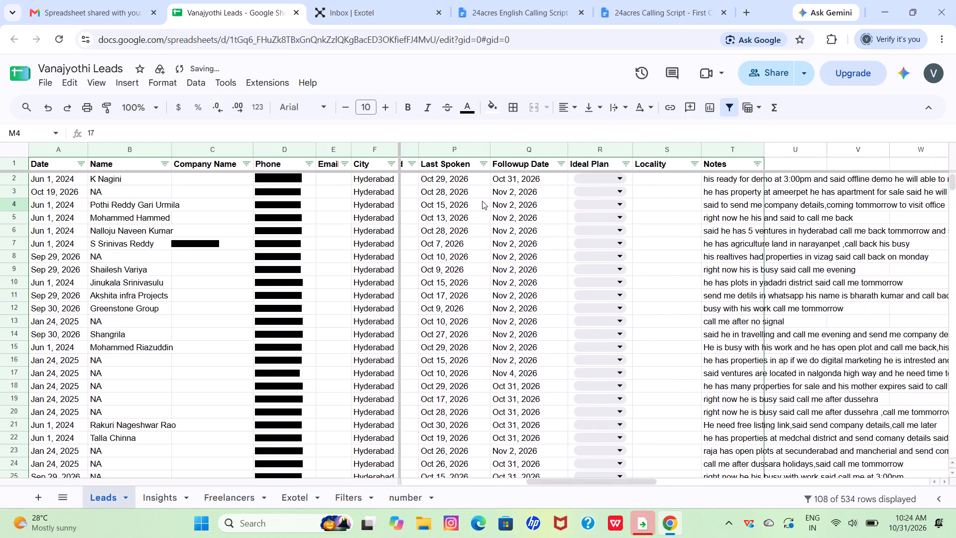
scroll(482, 201, "down", 2)
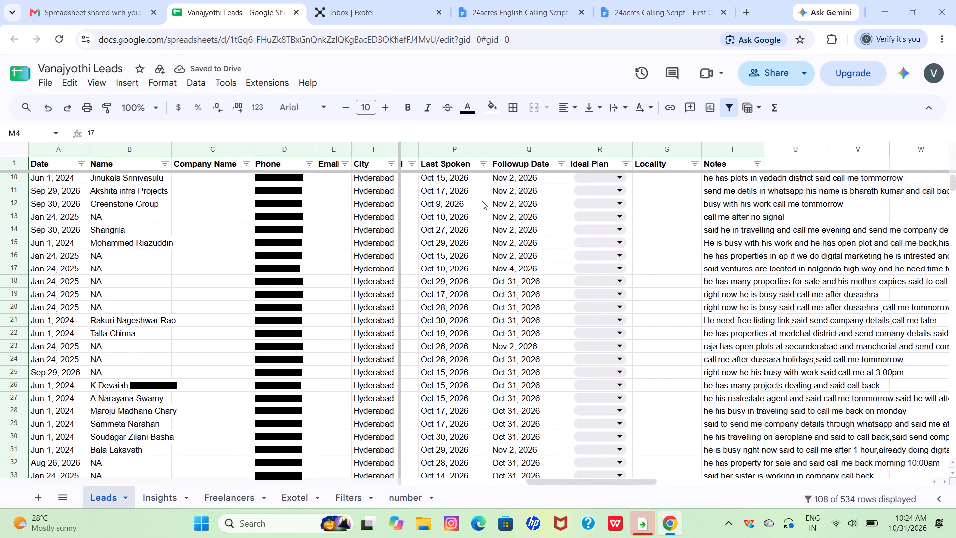
scroll(482, 201, "down", 1)
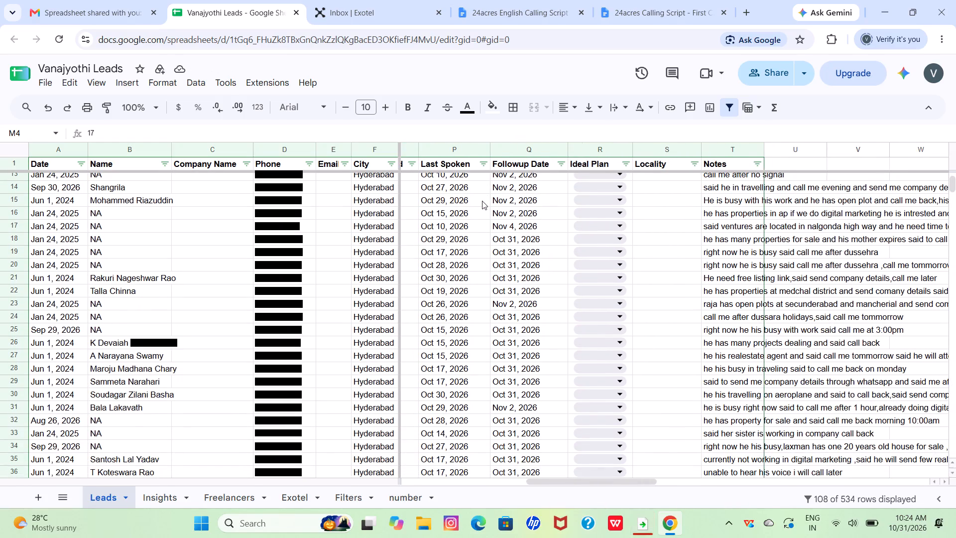
scroll(482, 201, "down", 1)
scroll(482, 201, "left", 3)
scroll(482, 201, "down", 2)
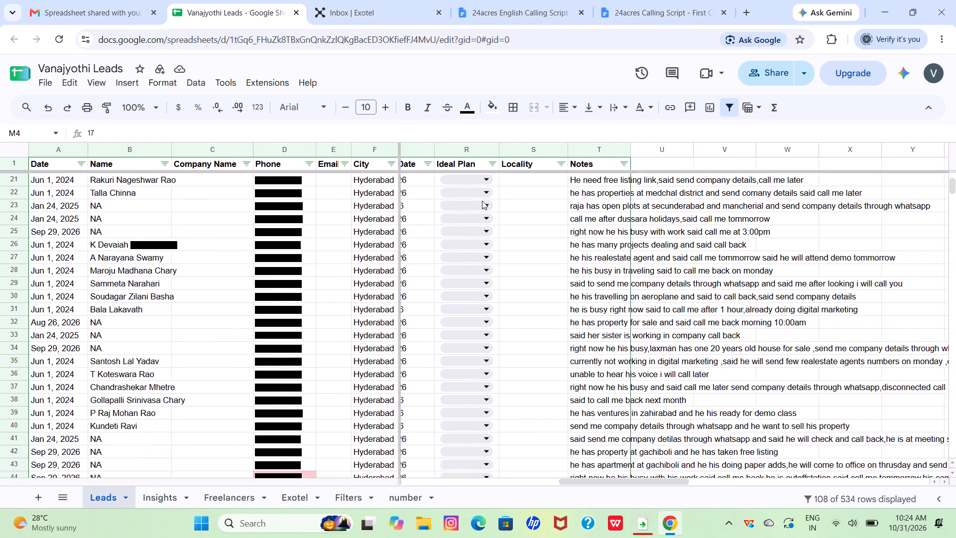
scroll(482, 201, "down", 1)
scroll(482, 201, "left", 3)
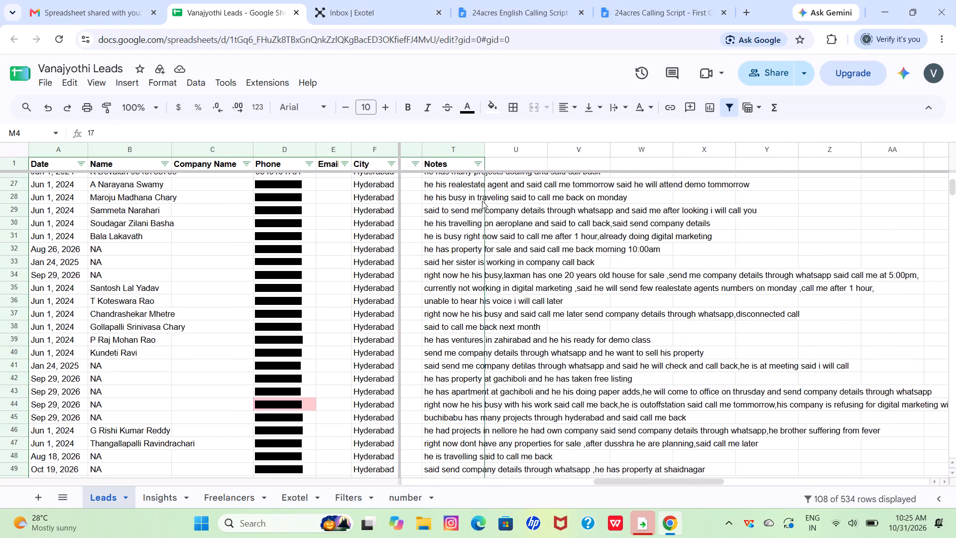
scroll(482, 201, "down", 1)
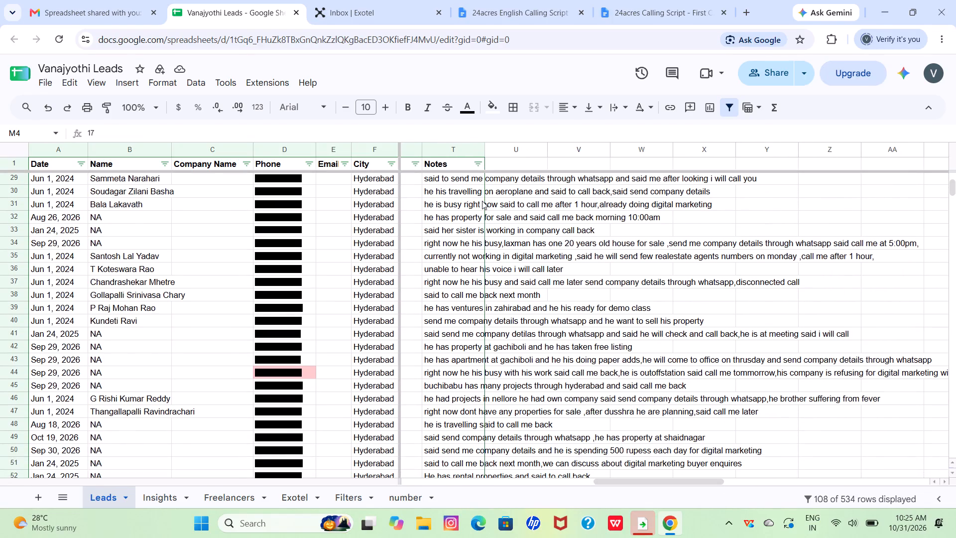
scroll(482, 201, "down", 3)
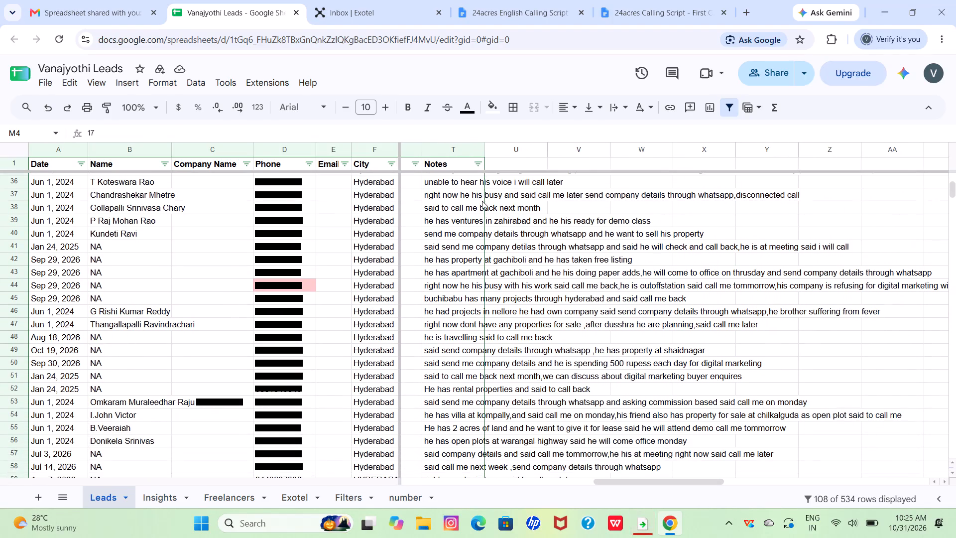
scroll(482, 201, "down", 5)
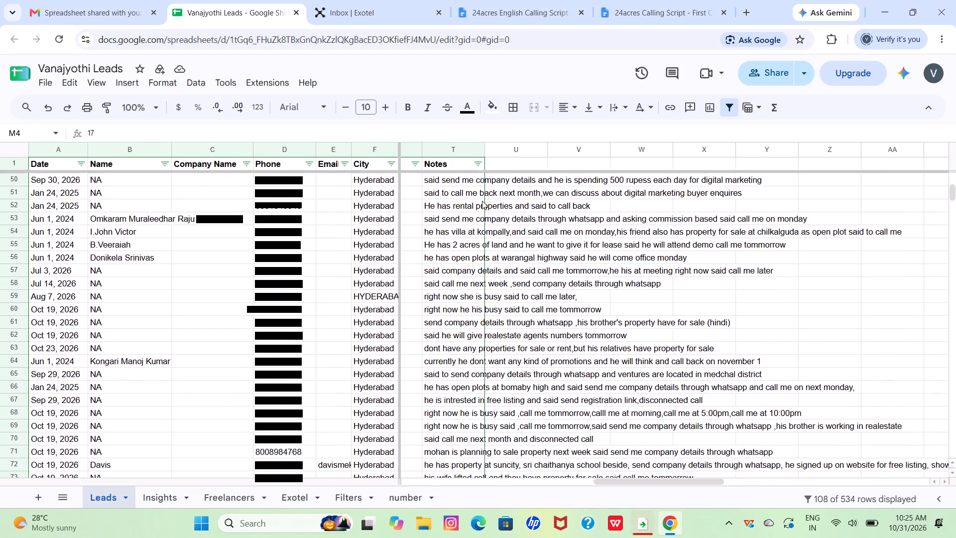
scroll(482, 201, "down", 4)
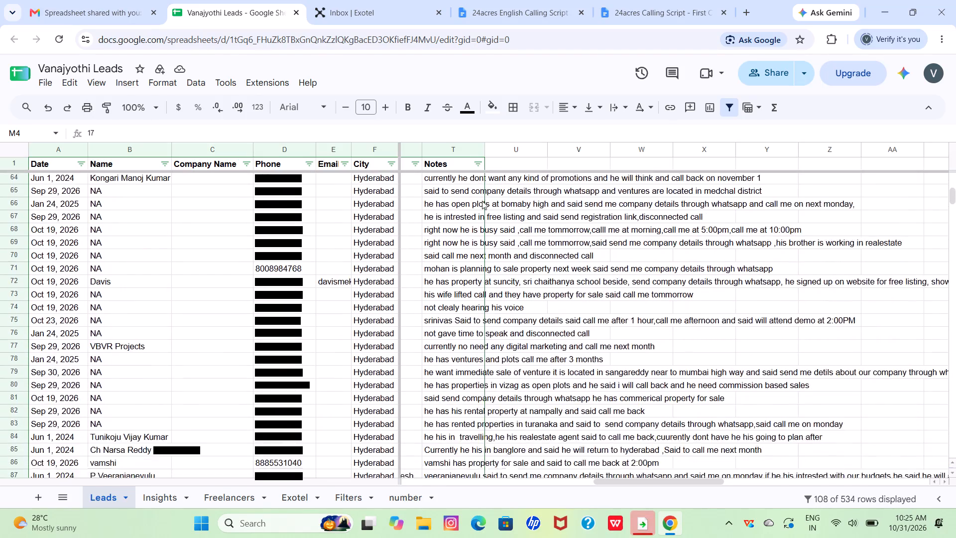
scroll(482, 201, "down", 2)
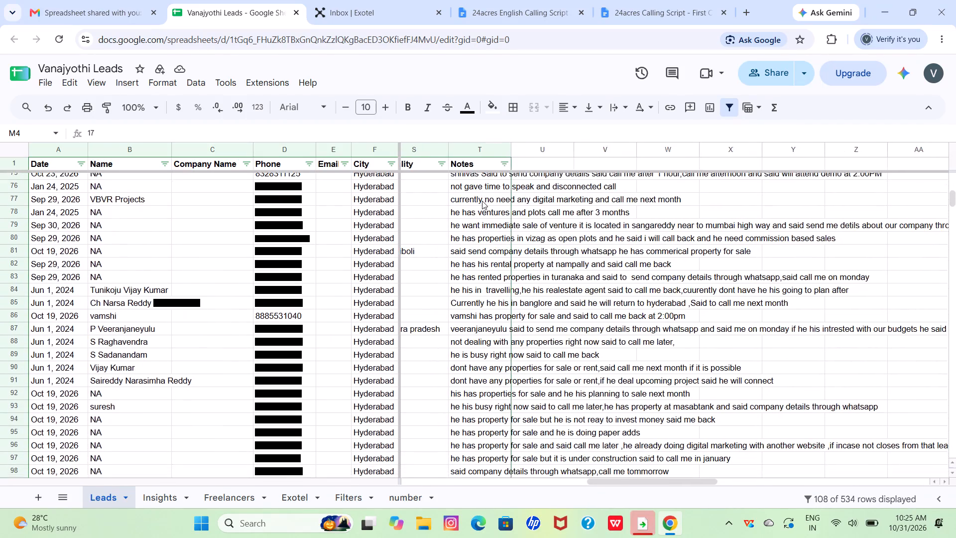
scroll(482, 201, "down", 1)
right_click(482, 201)
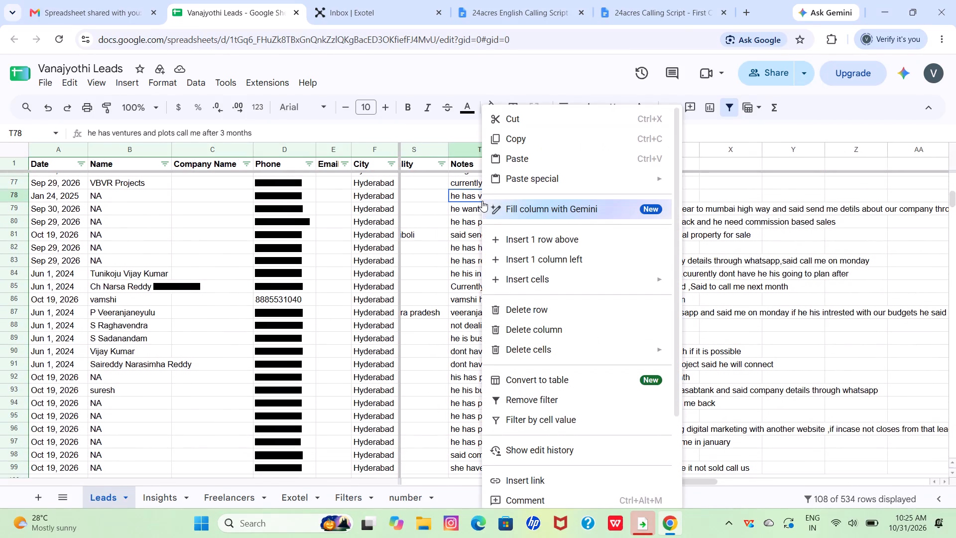
left_click(439, 235)
scroll(439, 235, "down", 3)
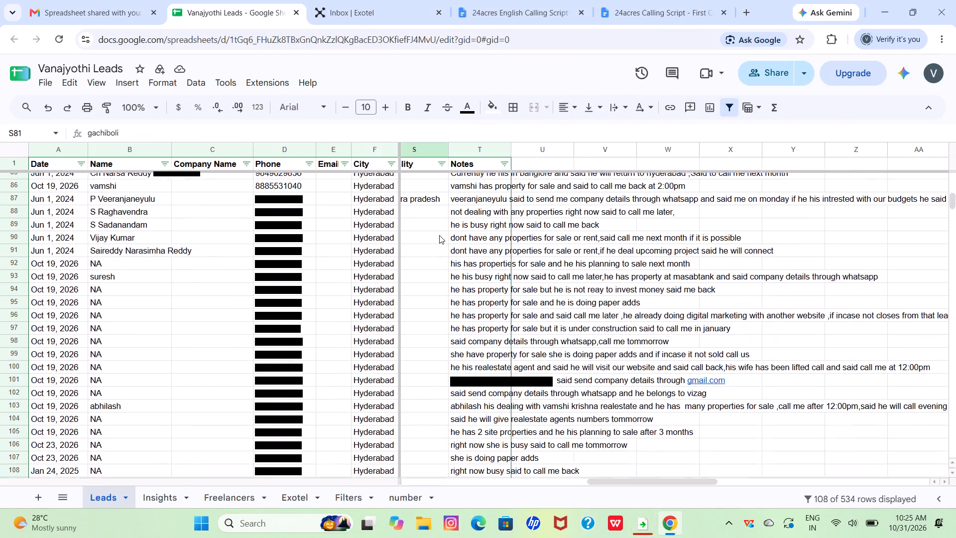
scroll(439, 235, "down", 1)
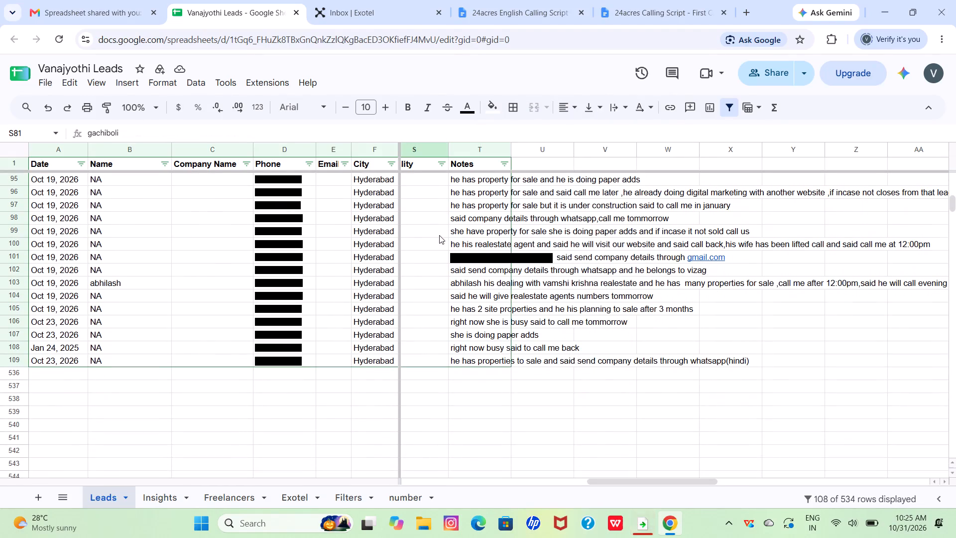
Go back to the first Call Back lead and review the Last Spoken and Followup Date columns down to the last row.
scroll(439, 235, "up", 4)
scroll(439, 235, "right", 2)
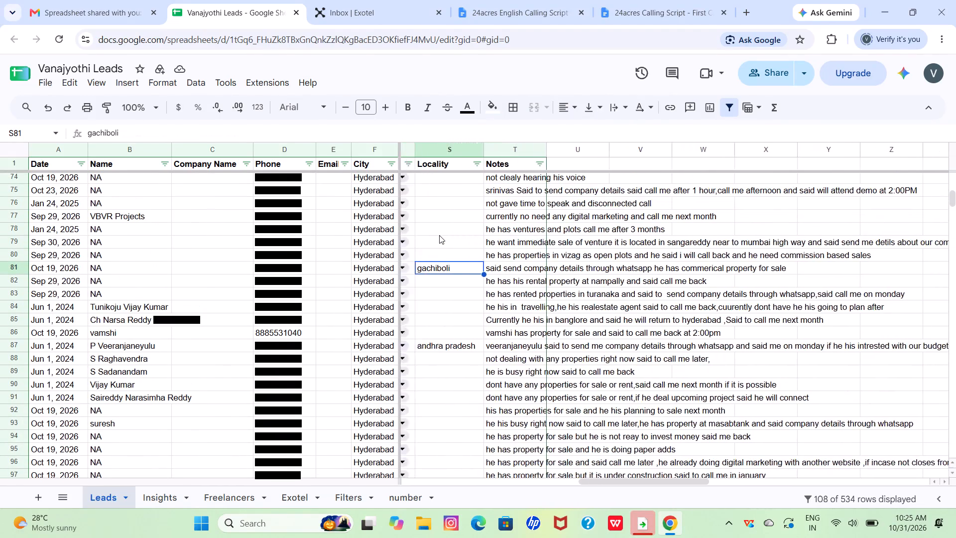
scroll(439, 235, "right", 1)
scroll(439, 235, "up", 15)
scroll(439, 235, "right", 7)
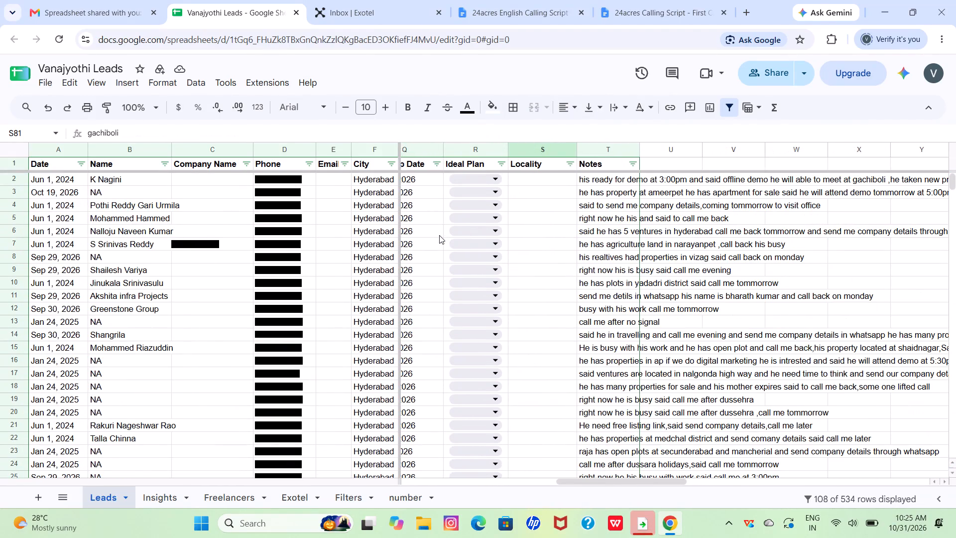
scroll(439, 235, "right", 4)
scroll(616, 214, "right", 9)
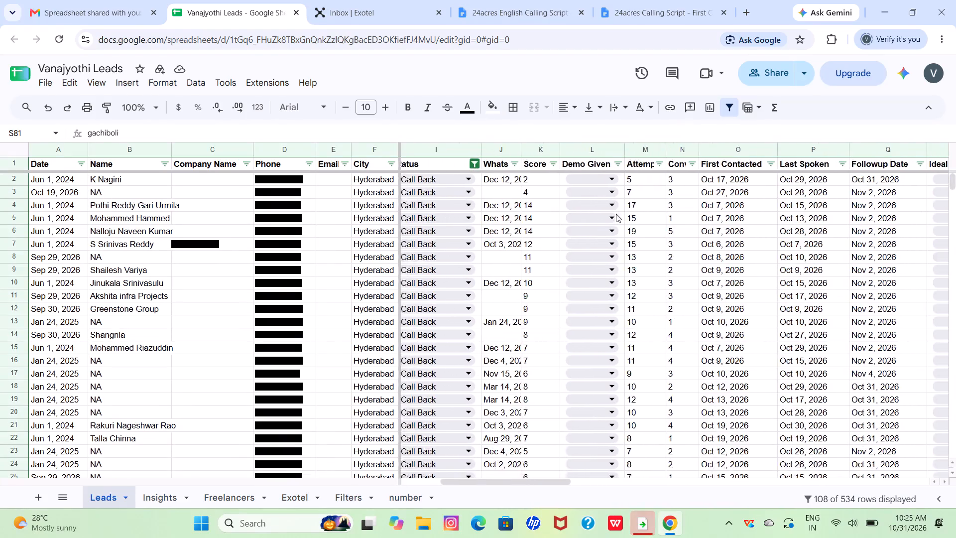
scroll(616, 214, "right", 1)
scroll(616, 214, "left", 5)
scroll(616, 214, "down", 1)
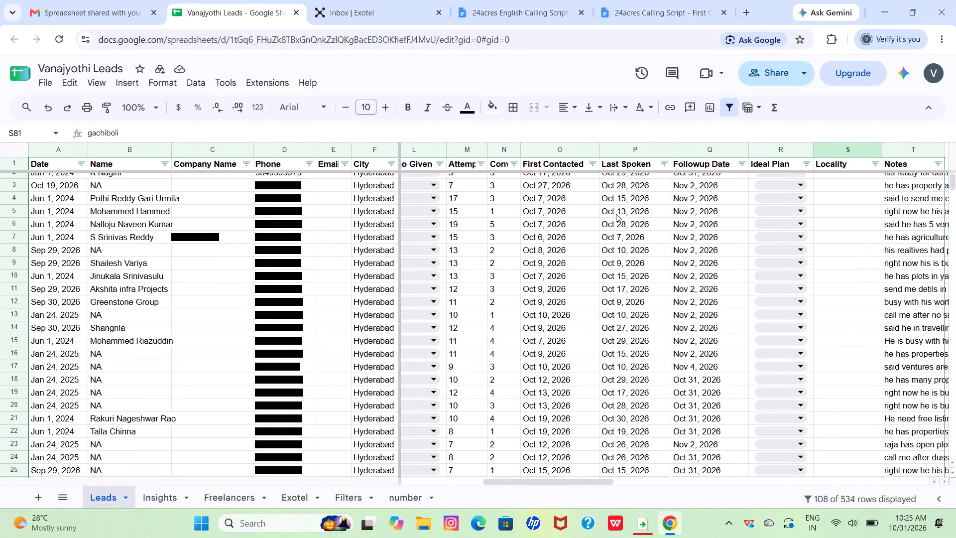
scroll(616, 214, "down", 7)
scroll(616, 214, "up", 2)
scroll(616, 214, "down", 4)
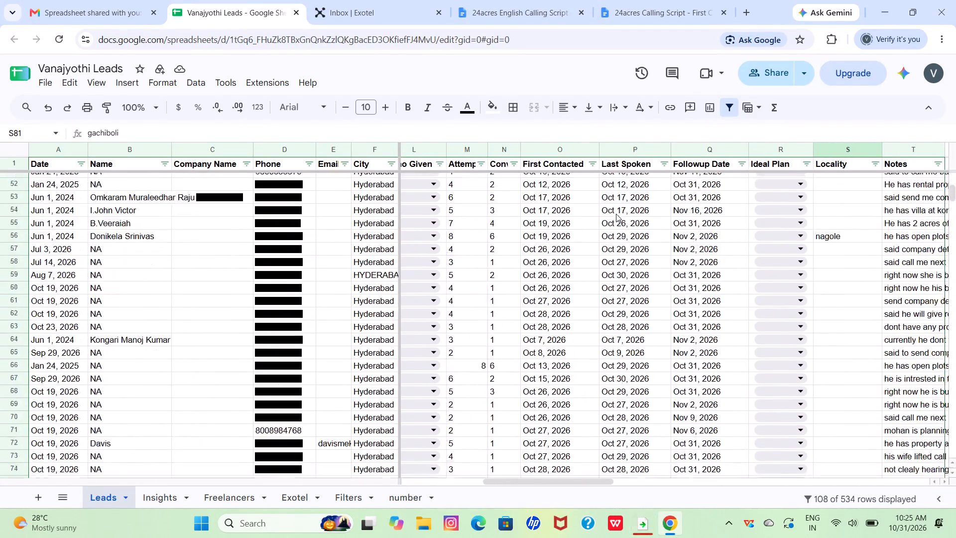
scroll(616, 214, "down", 2)
scroll(616, 214, "left", 1)
scroll(616, 214, "down", 4)
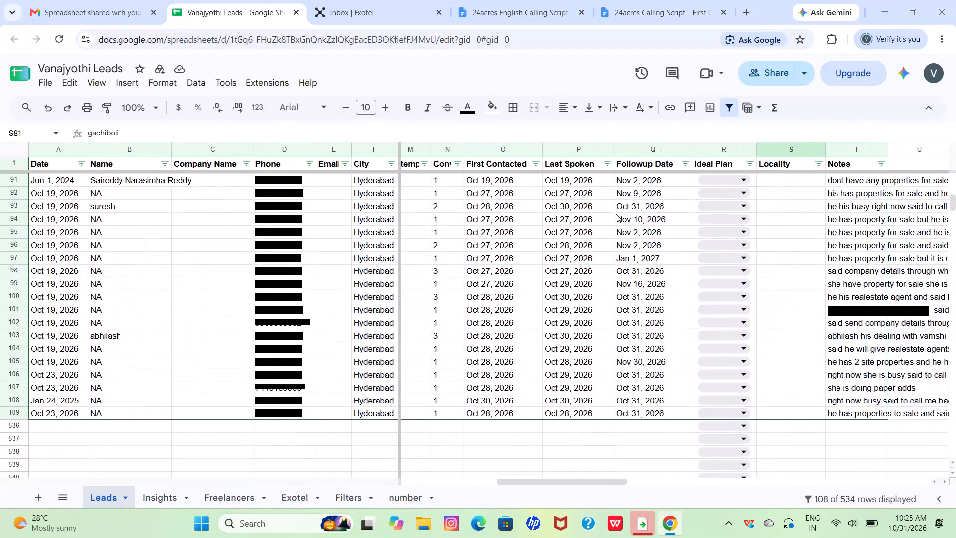
scroll(616, 214, "left", 5)
scroll(616, 214, "right", 1)
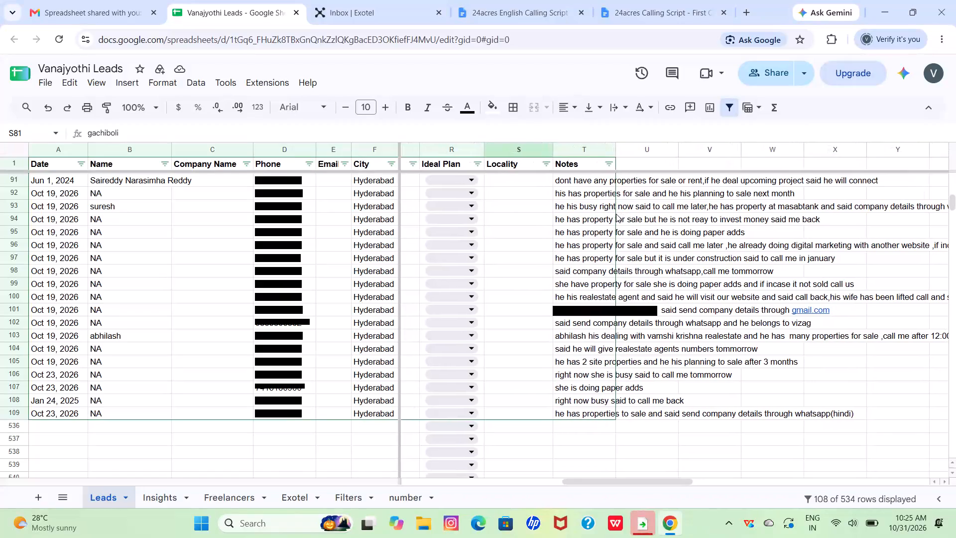
Recheck the Notes of the Call Back leads in the lower part of the filtered list, from about row 63 to 109.
scroll(616, 214, "right", 1)
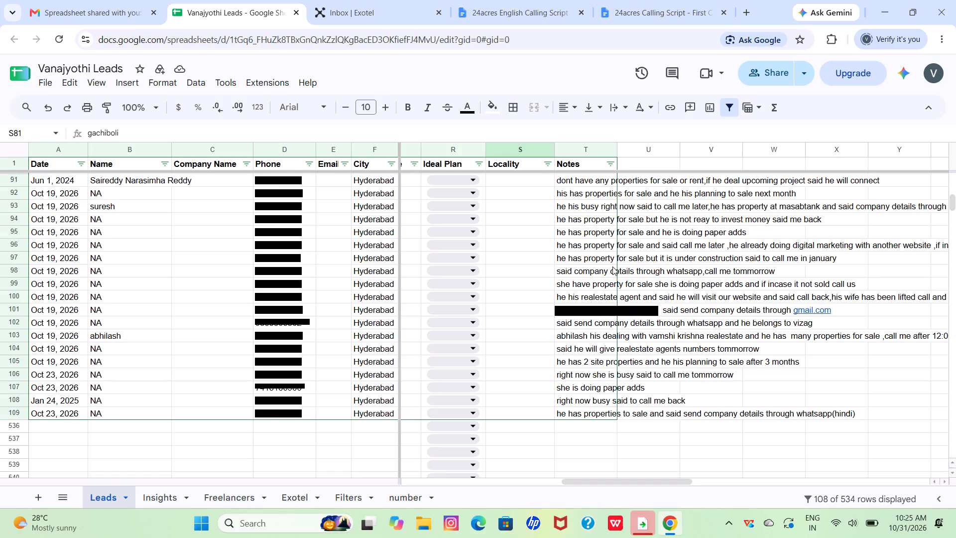
scroll(617, 281, "up", 1)
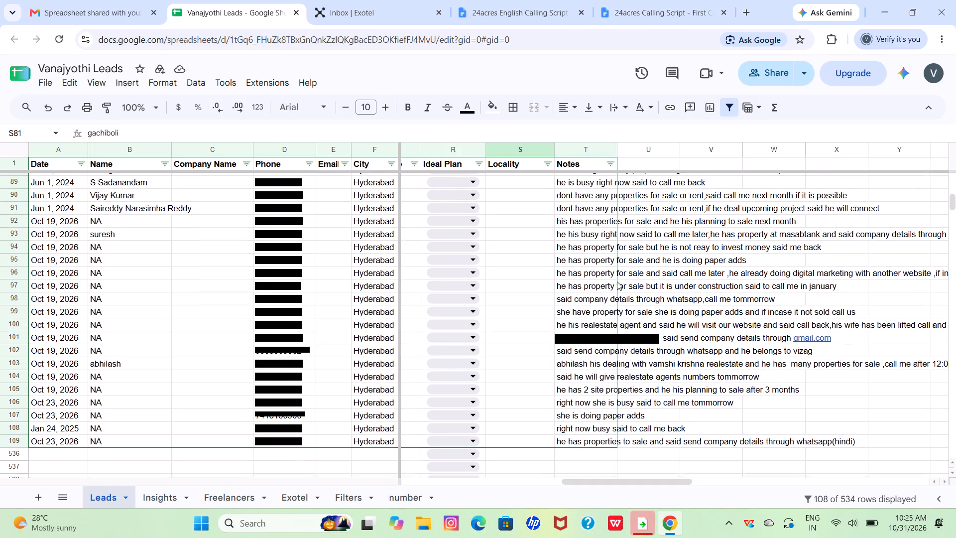
scroll(617, 281, "up", 3)
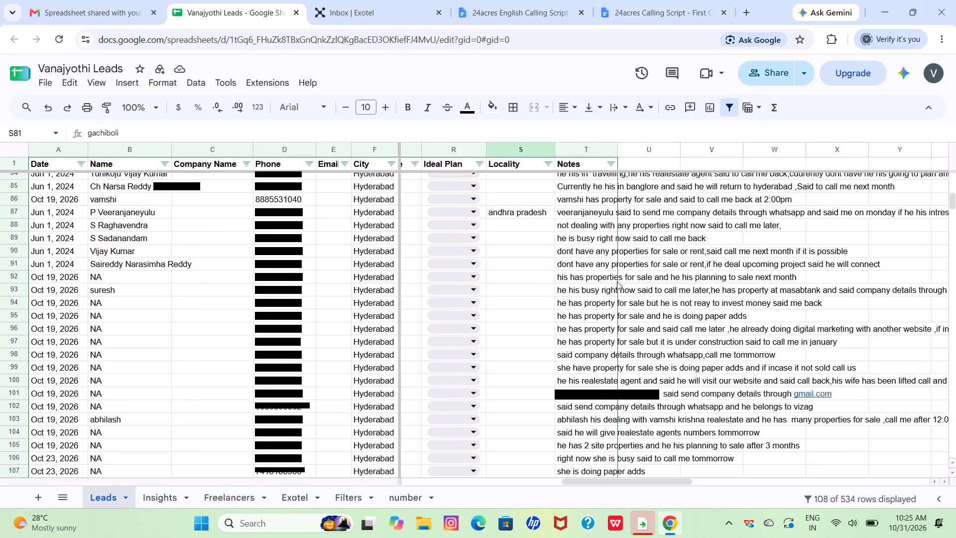
scroll(617, 281, "up", 1)
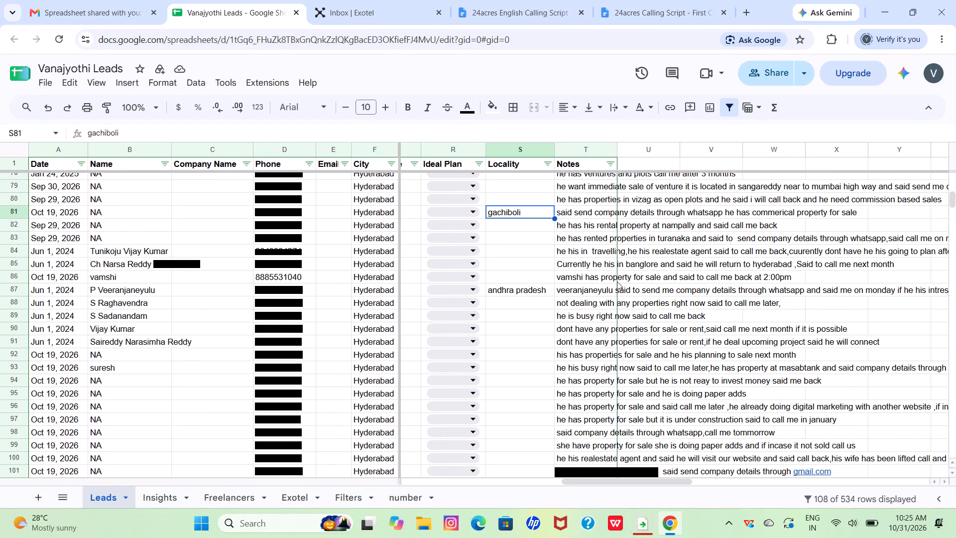
scroll(617, 281, "up", 2)
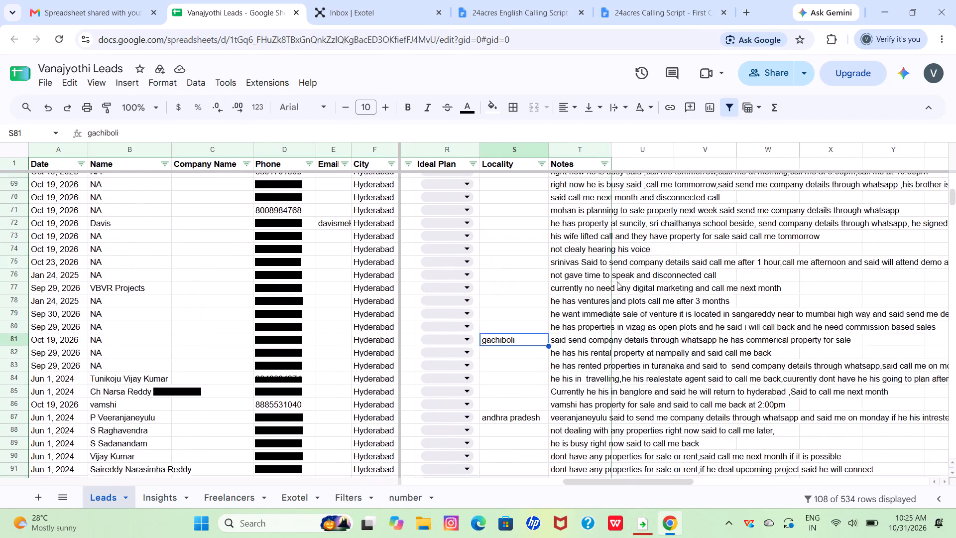
scroll(617, 281, "up", 2)
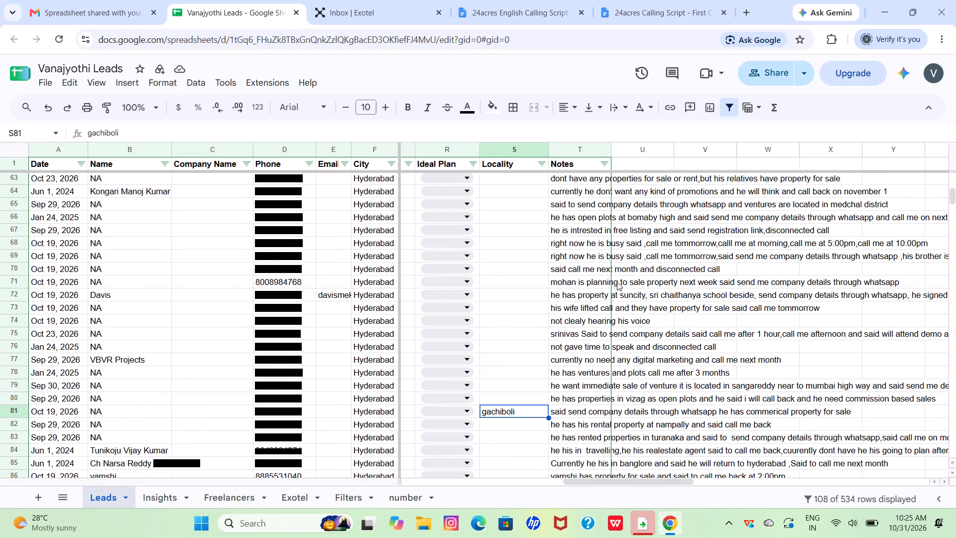
scroll(617, 282, "down", 4)
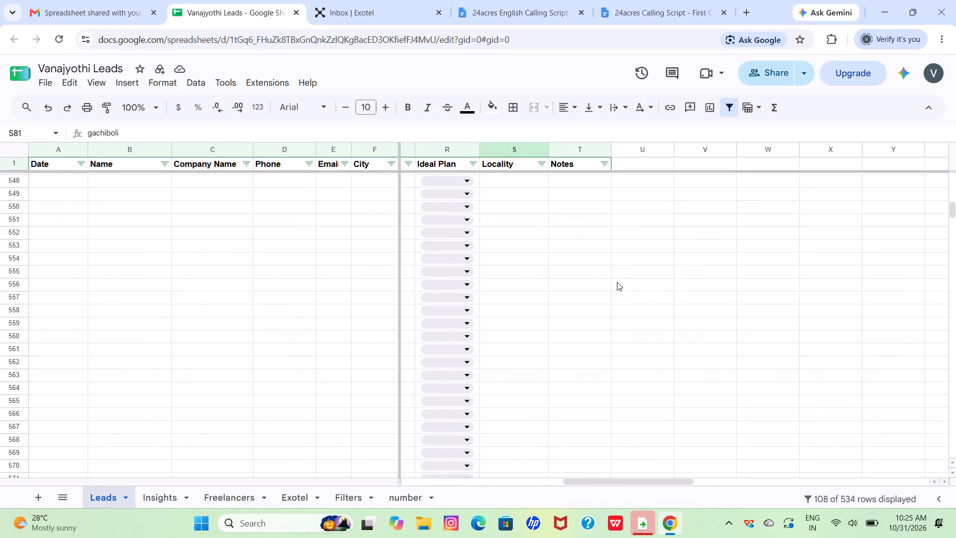
scroll(617, 282, "up", 5)
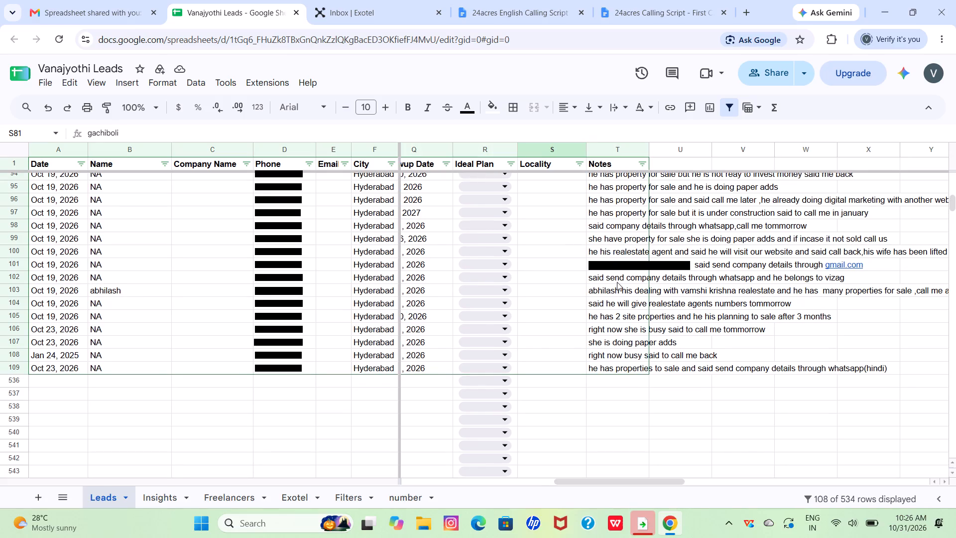
Open the Windows Start menu.
left_click(196, 520)
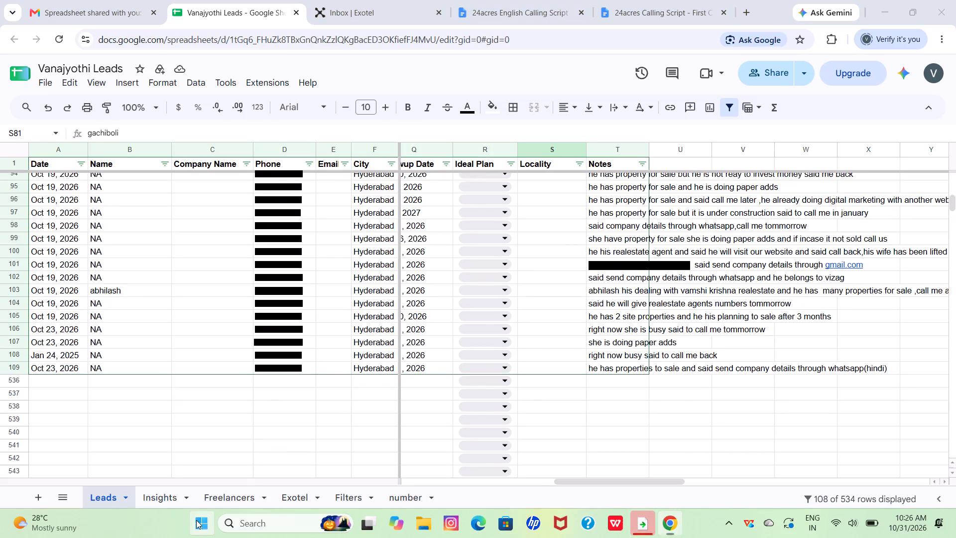
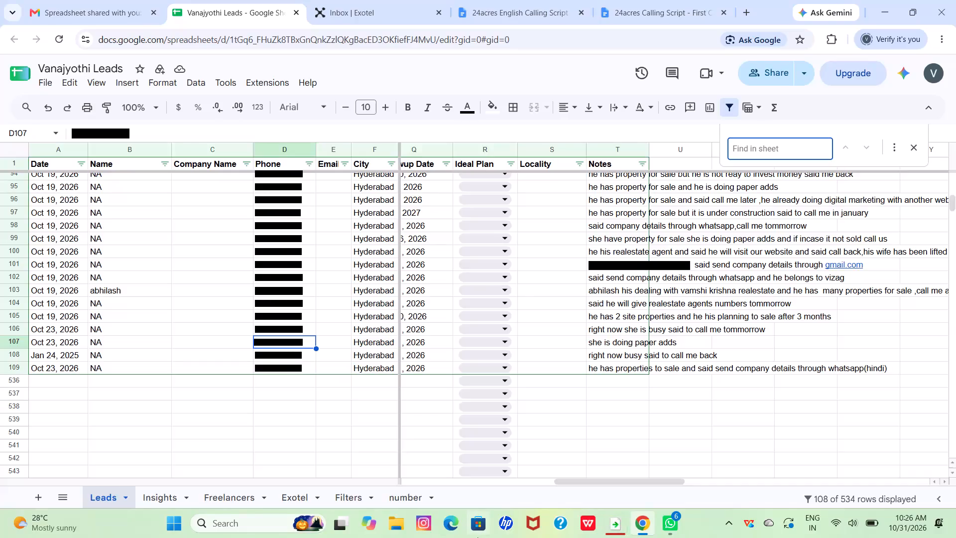
Switch from the leads spreadsheet to WhatsApp.
left_click(673, 523)
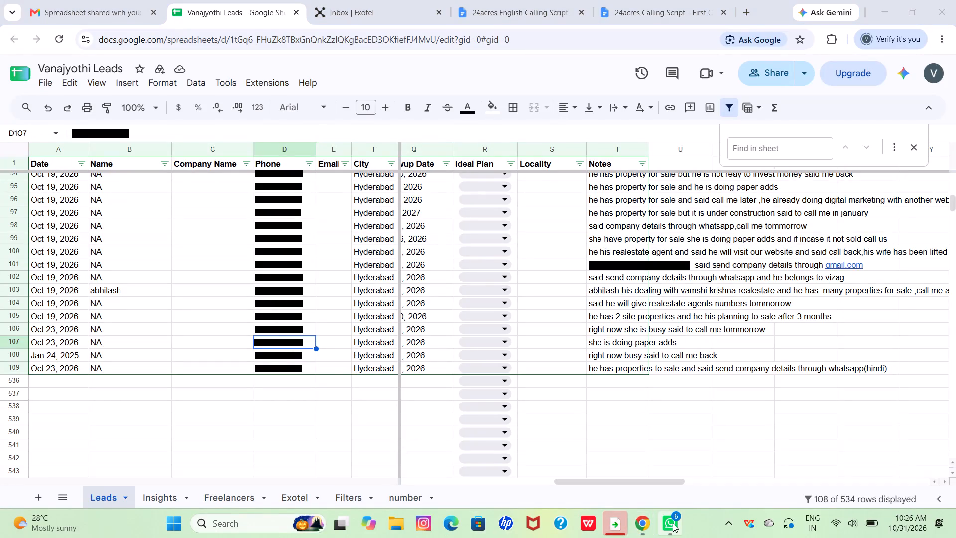
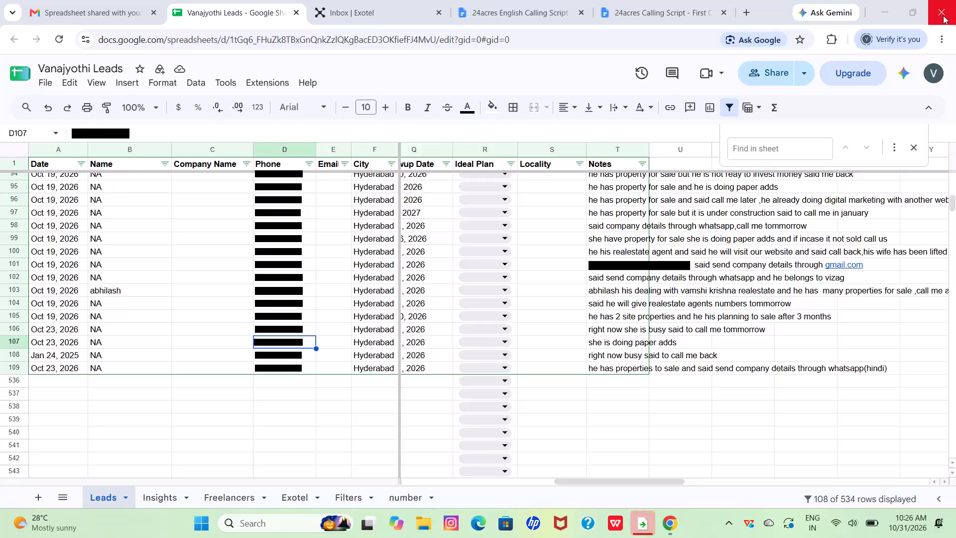
Search the Leads sheet for the contact's record using the leading digits of the phone number.
left_click(782, 146)
type("98")
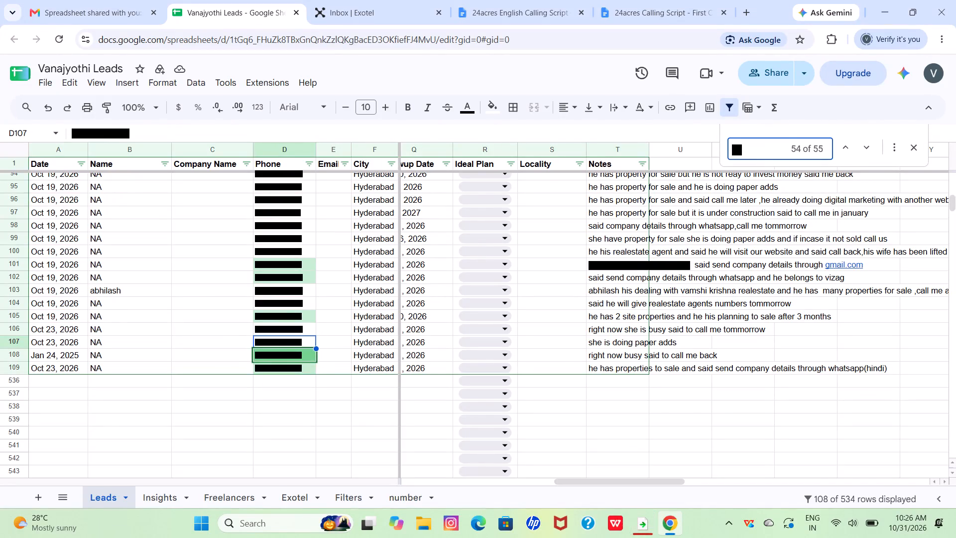
type("496")
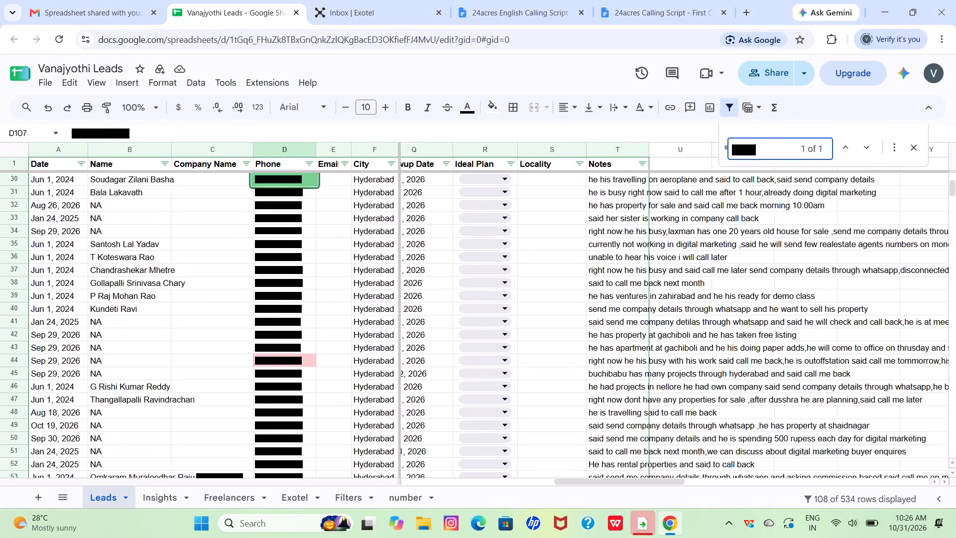
scroll(782, 146, "up", 1)
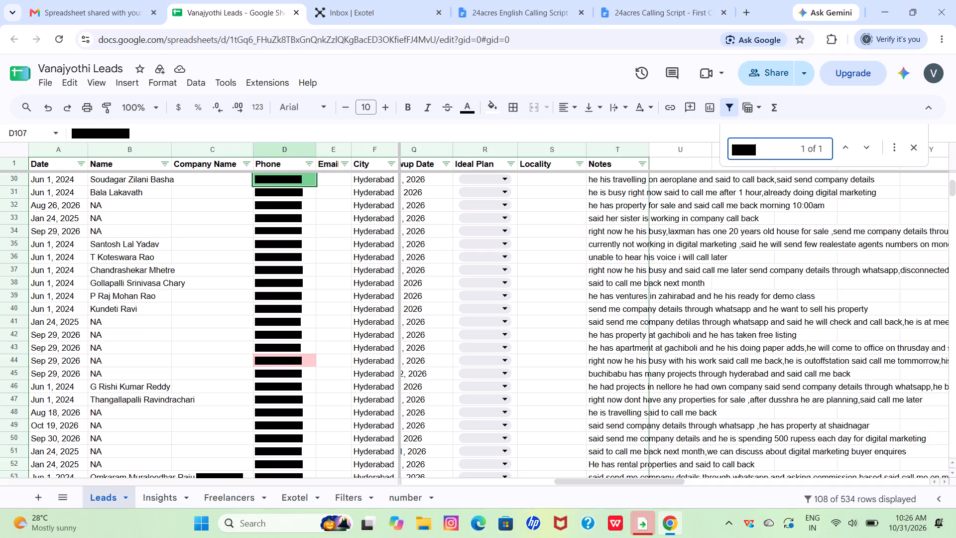
scroll(782, 146, "up", 1)
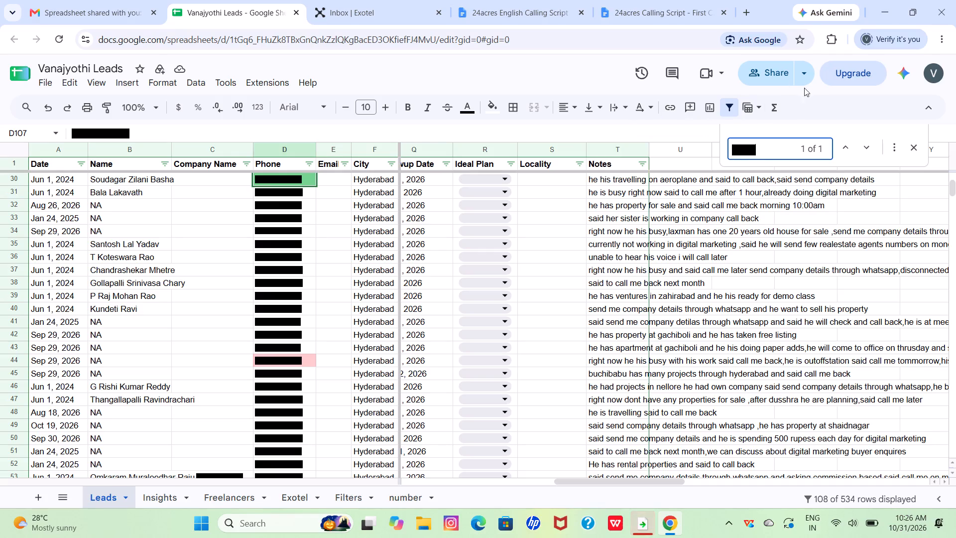
Open the Windows Start menu from the leads spreadsheet.
left_click(207, 526)
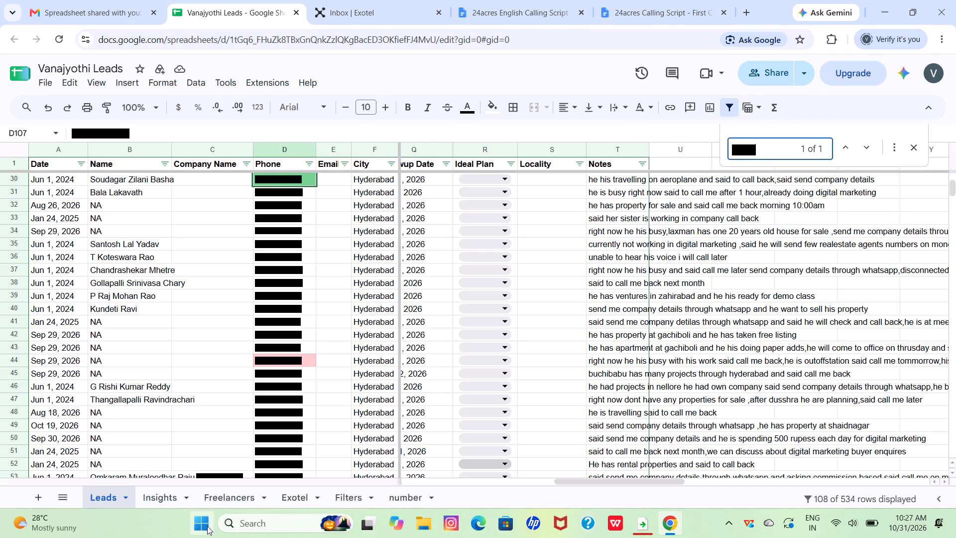
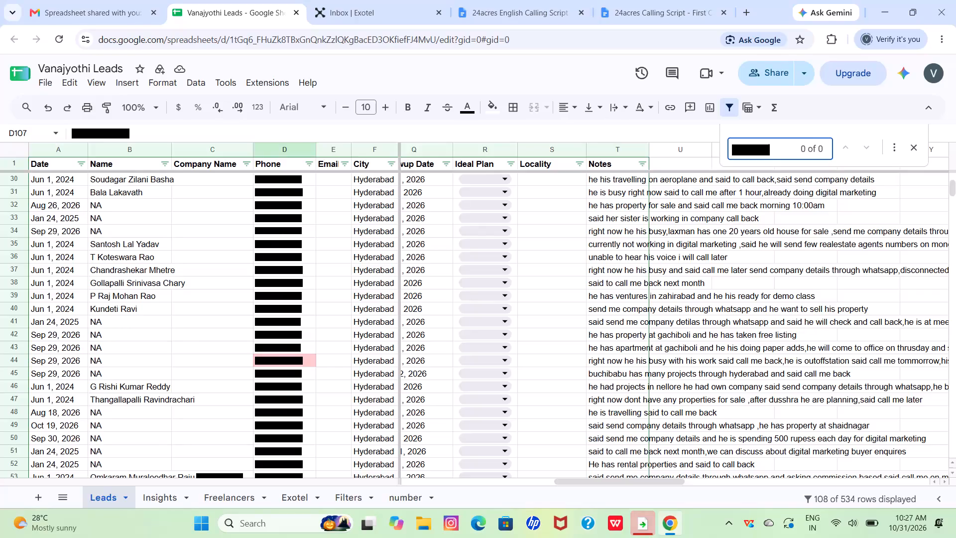
Extend the phone number search in the Leads sheet with two more digits and check the rows at the top of the list.
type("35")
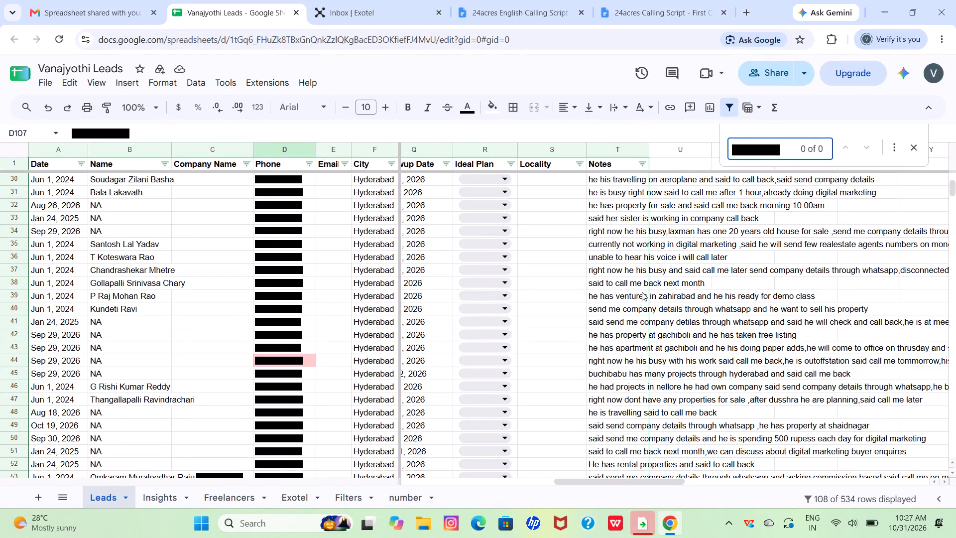
scroll(642, 292, "up", 15)
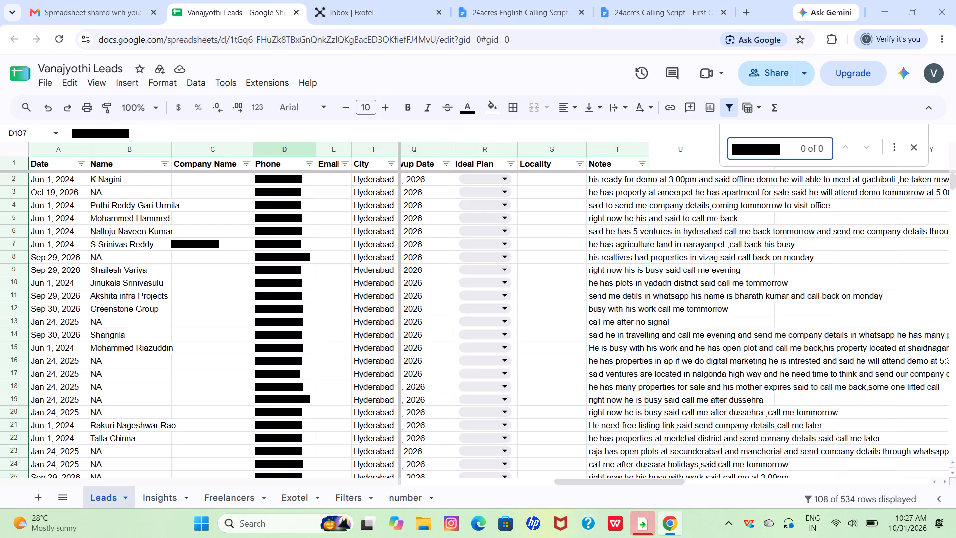
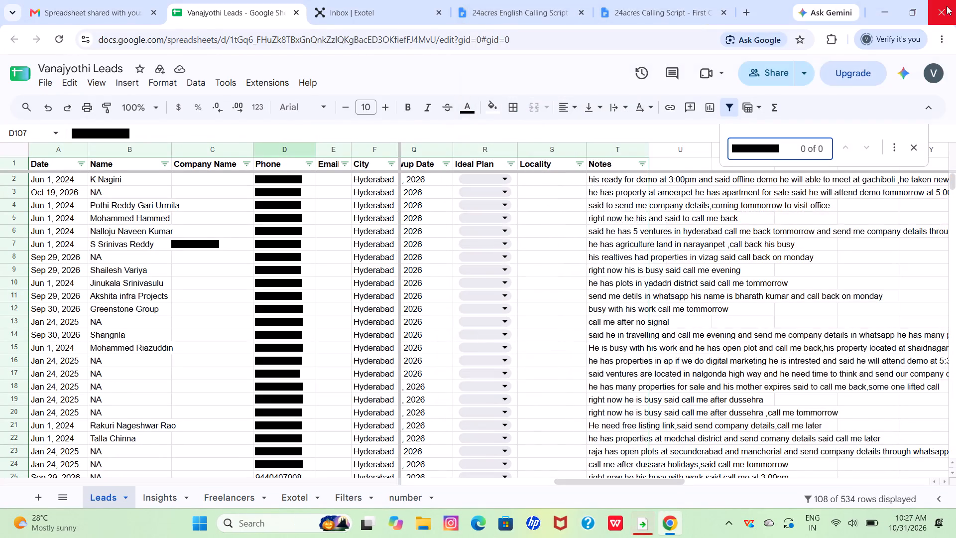
Change the Leads sheet's Status filter to show only the Interested leads.
scroll(487, 172, "right", 7)
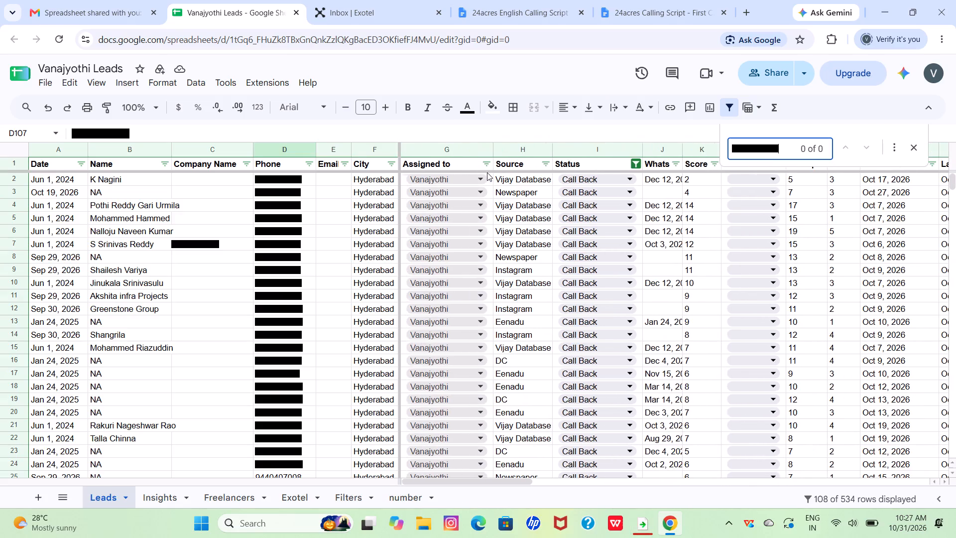
left_click(637, 163)
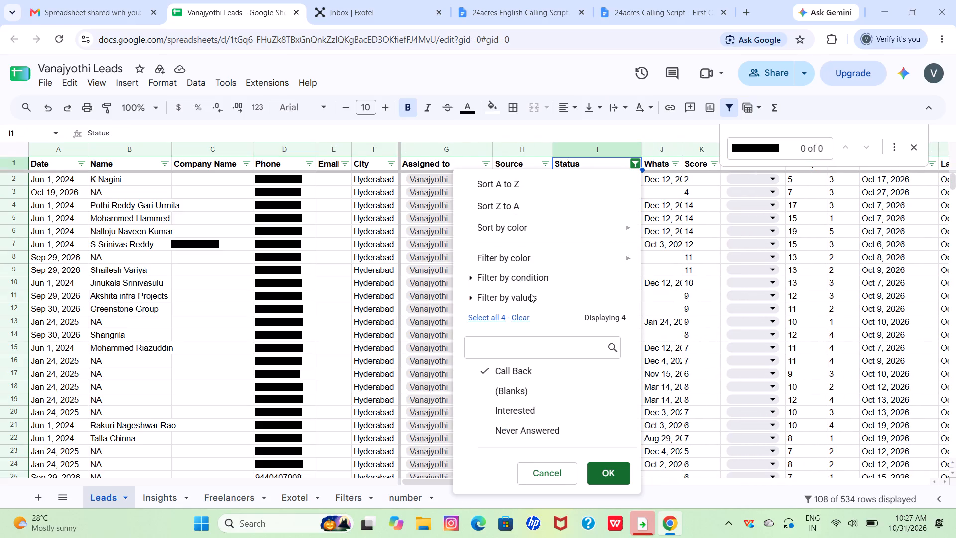
left_click(519, 312)
scroll(519, 417, "down", 1)
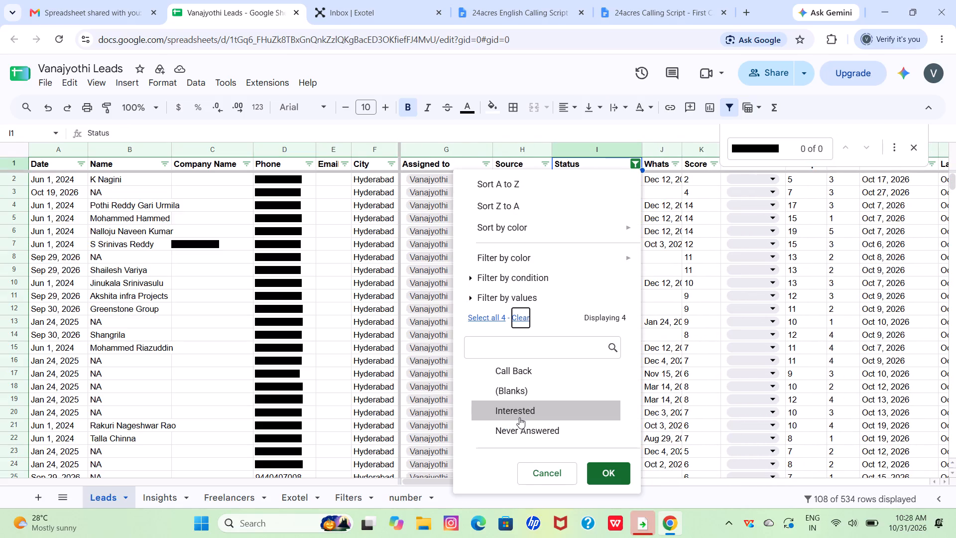
left_click(519, 417)
left_click(613, 470)
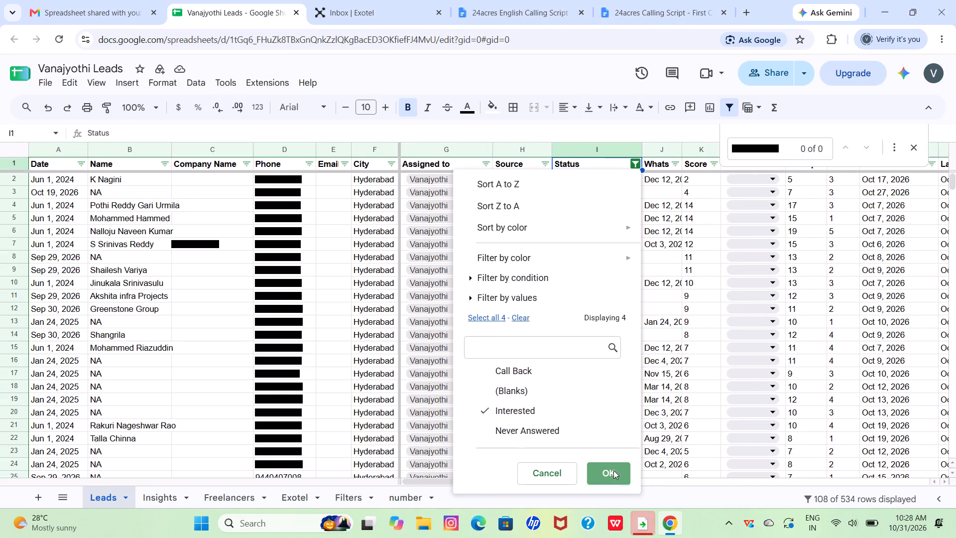
scroll(676, 257, "left", 4)
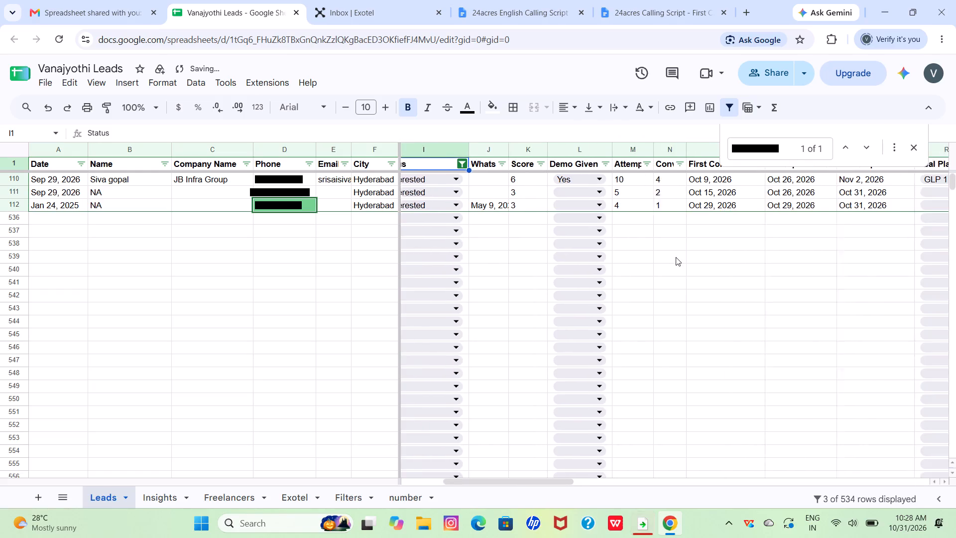
Review the follow-up date, locality and notes of the matching lead in row 112.
scroll(676, 257, "left", 8)
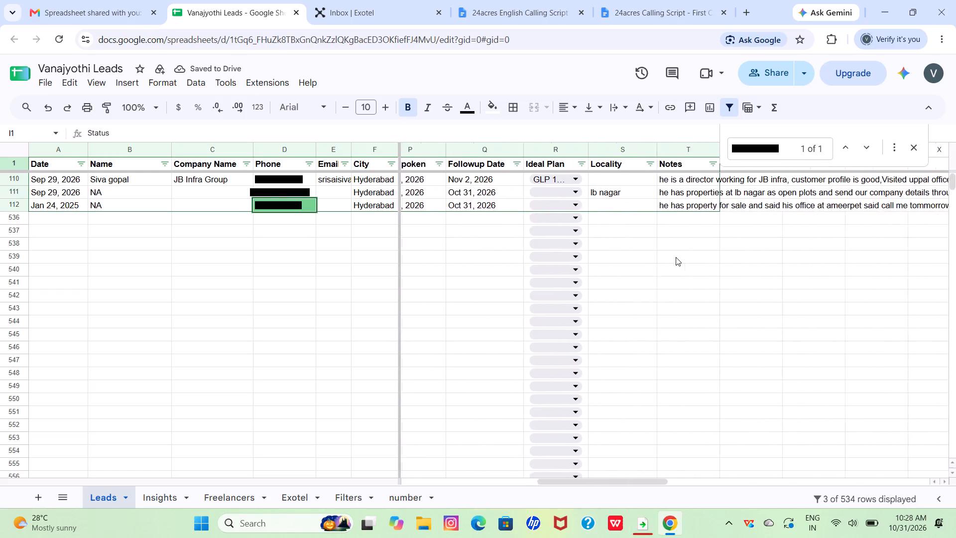
scroll(676, 257, "left", 3)
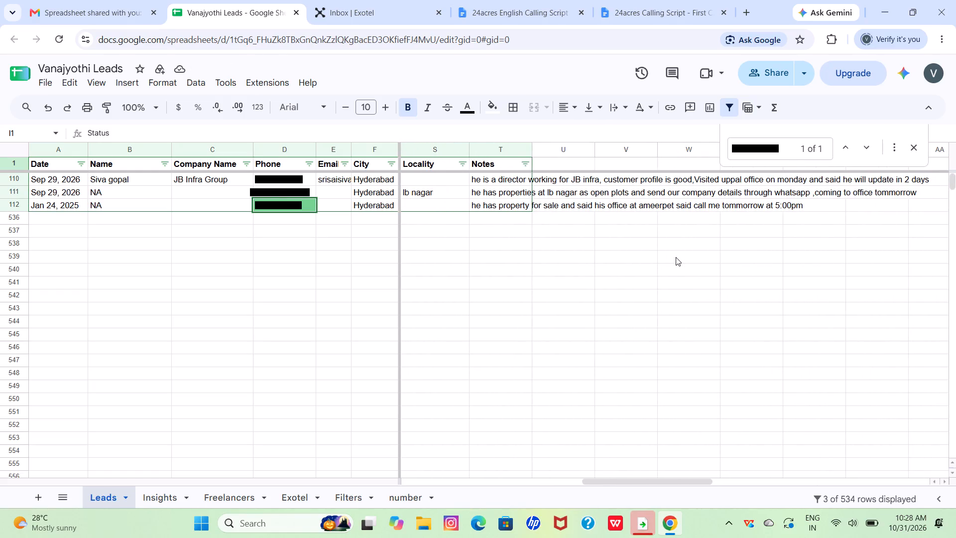
scroll(676, 257, "right", 2)
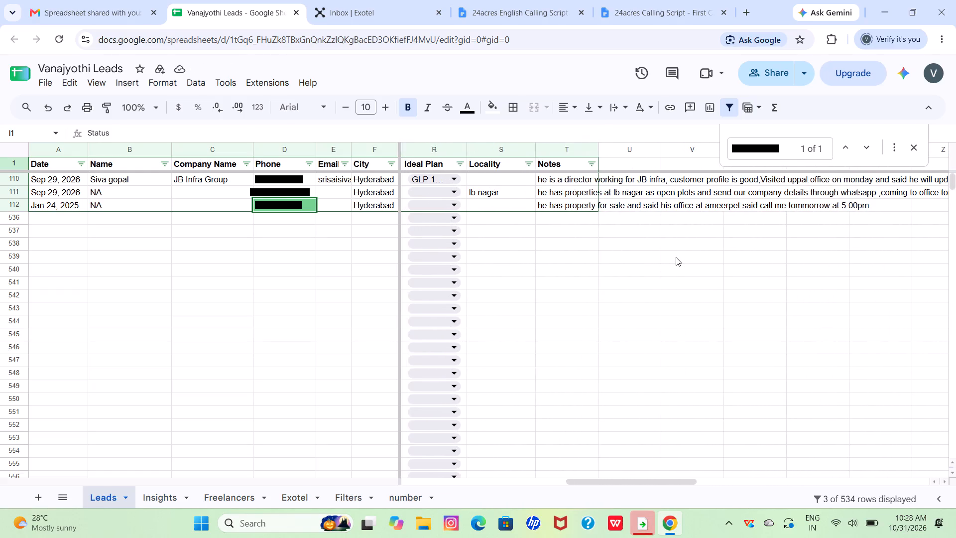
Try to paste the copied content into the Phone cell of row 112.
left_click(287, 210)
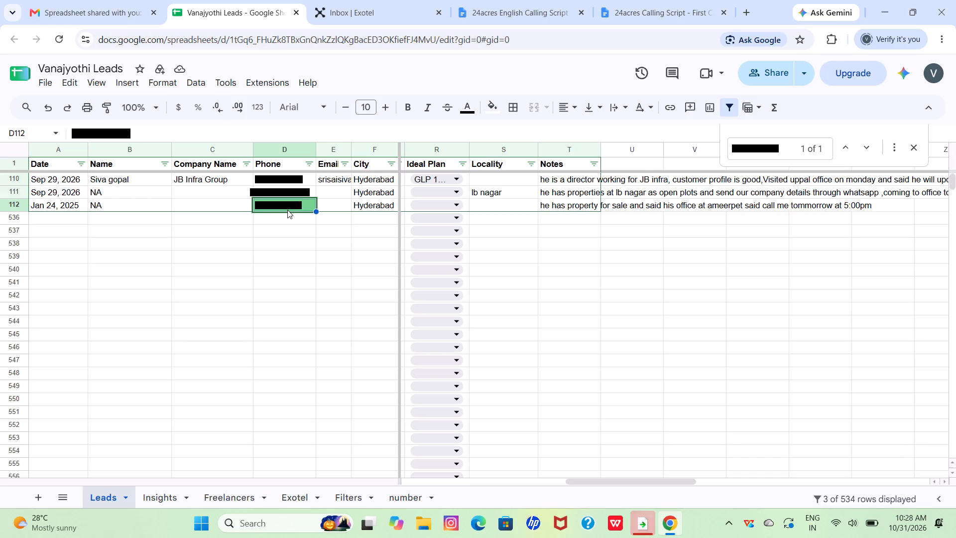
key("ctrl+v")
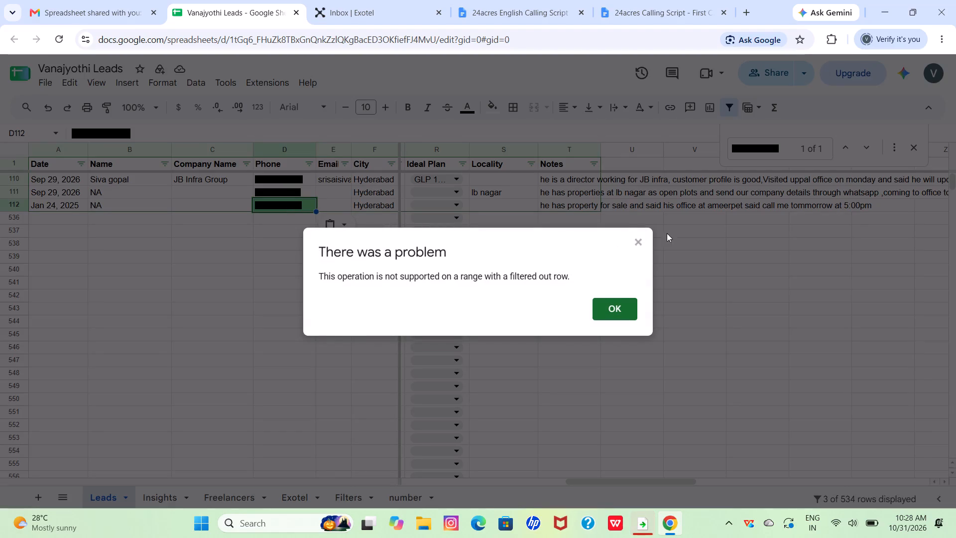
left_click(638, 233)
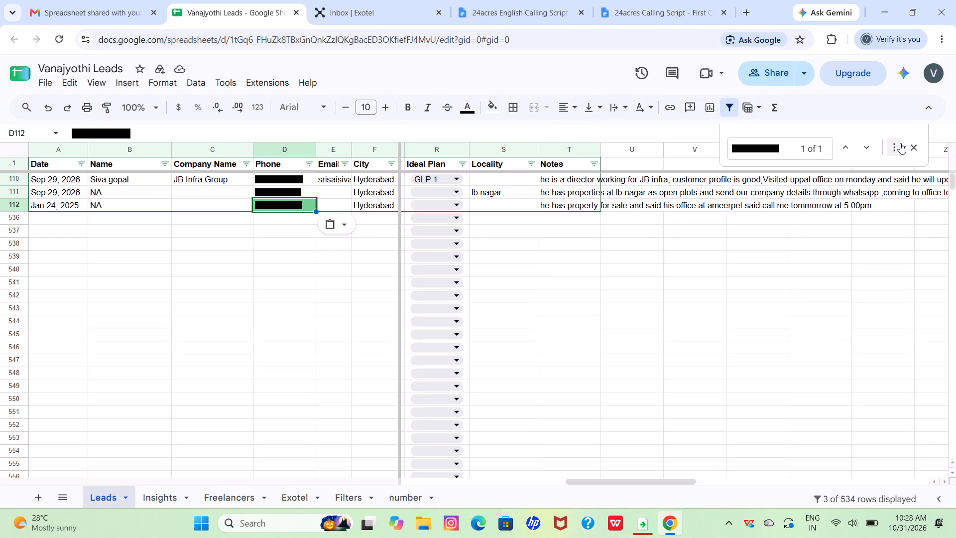
Close the sheet search and select the Phone cell of the lead in row 112.
left_click(906, 146)
left_click(909, 147)
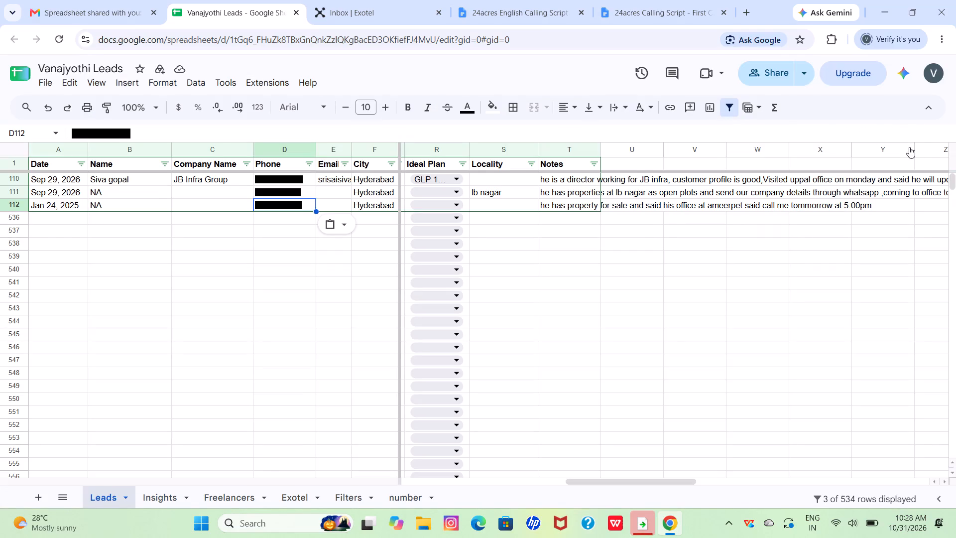
left_click(388, 203)
left_click(305, 200)
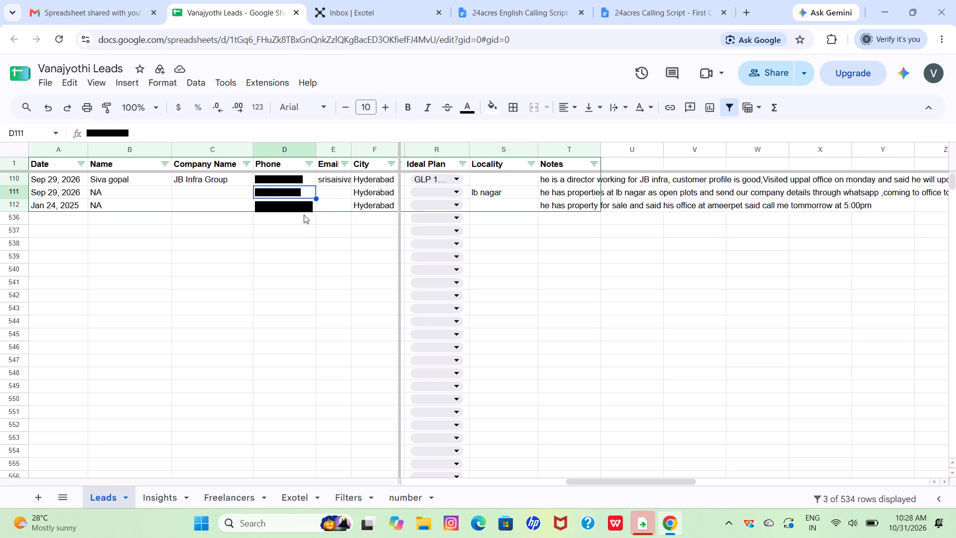
left_click(304, 215)
left_click(297, 203)
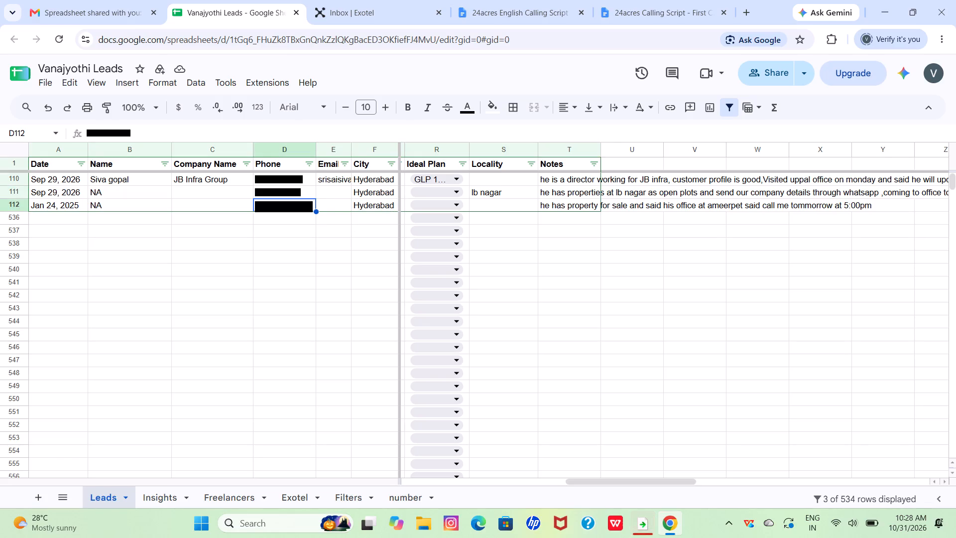